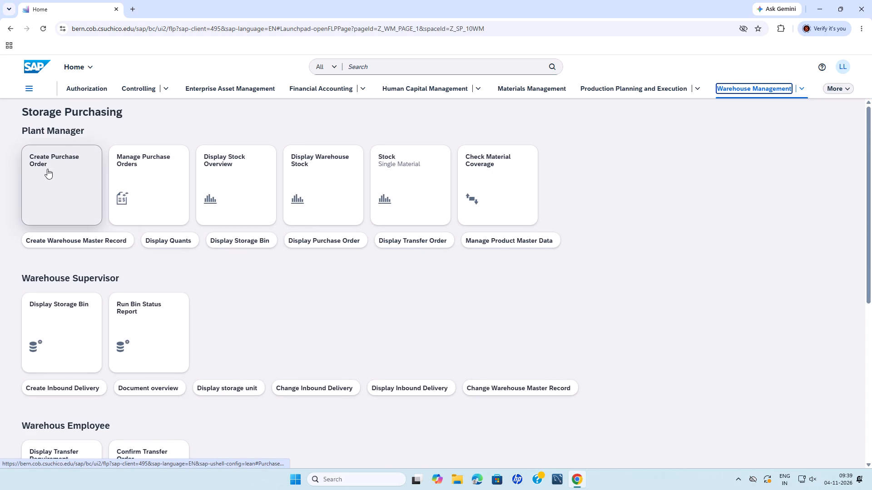
Start a new standard purchase order and enter supplier 103070.
click(50, 171)
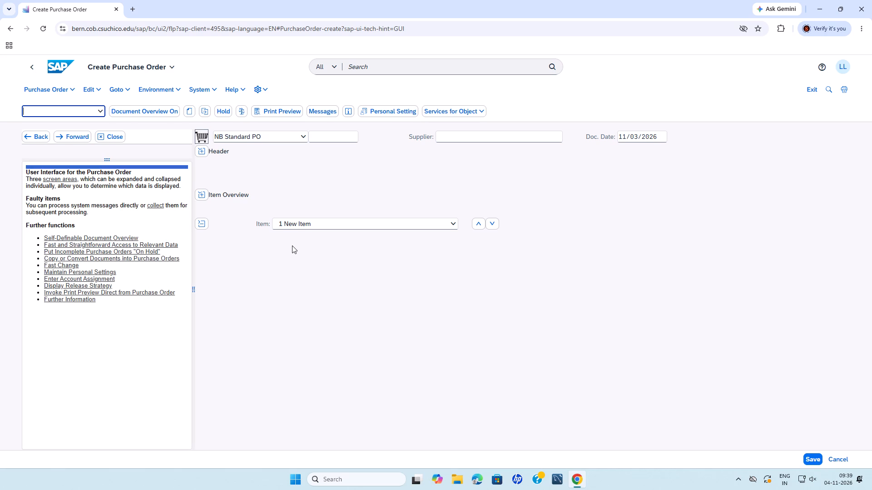
click(471, 137)
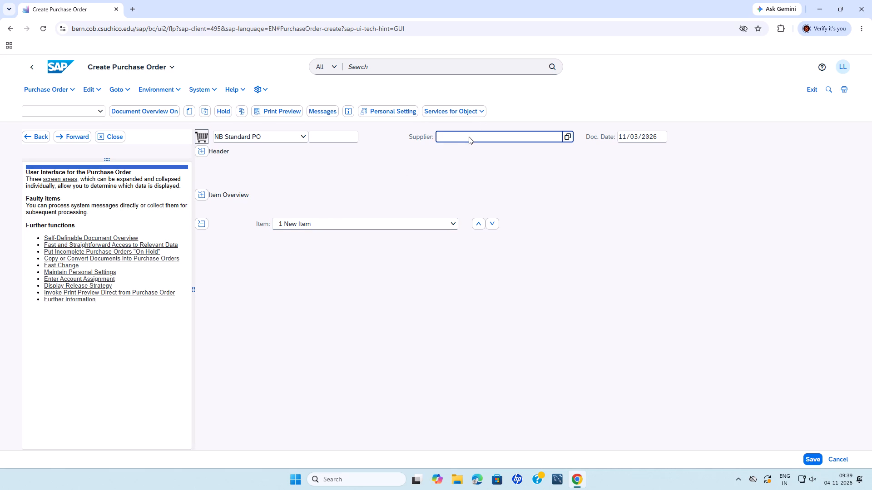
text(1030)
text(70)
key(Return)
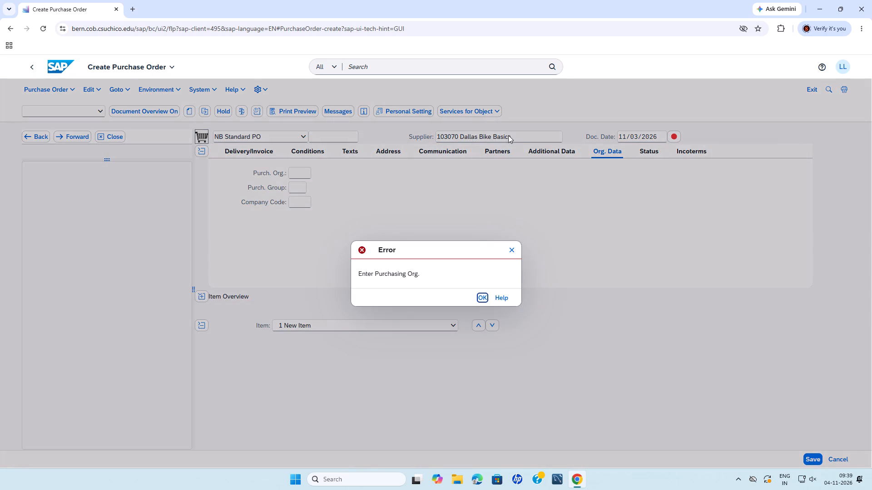
click(518, 250)
click(476, 296)
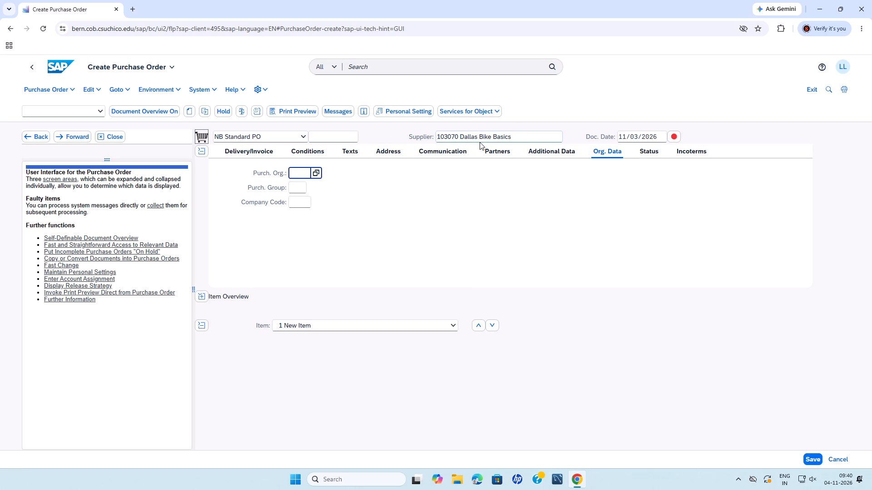
Set the purchasing organization to US00, Global Bike US, in the order header's organizational data.
click(311, 175)
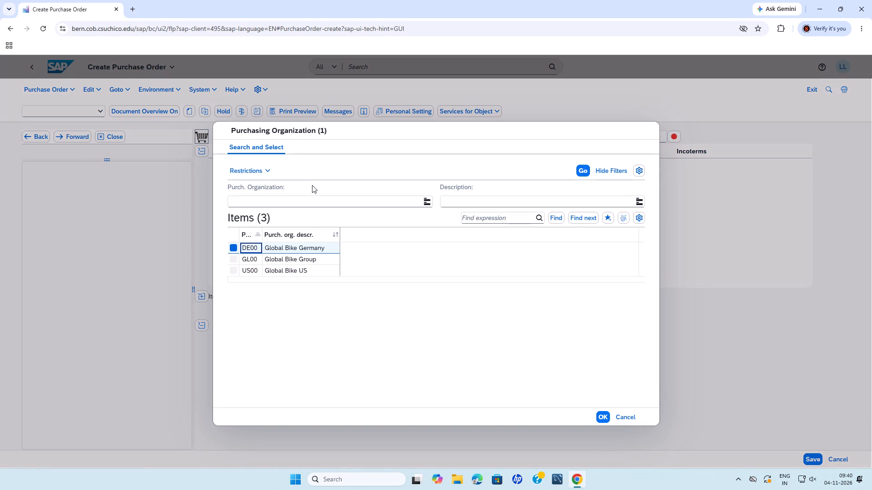
scroll(336, 235, down, 2)
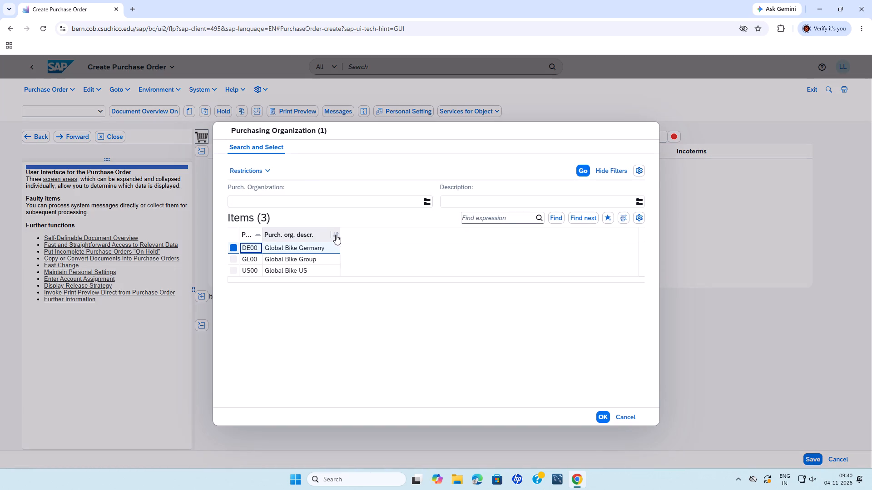
click(304, 266)
click(607, 419)
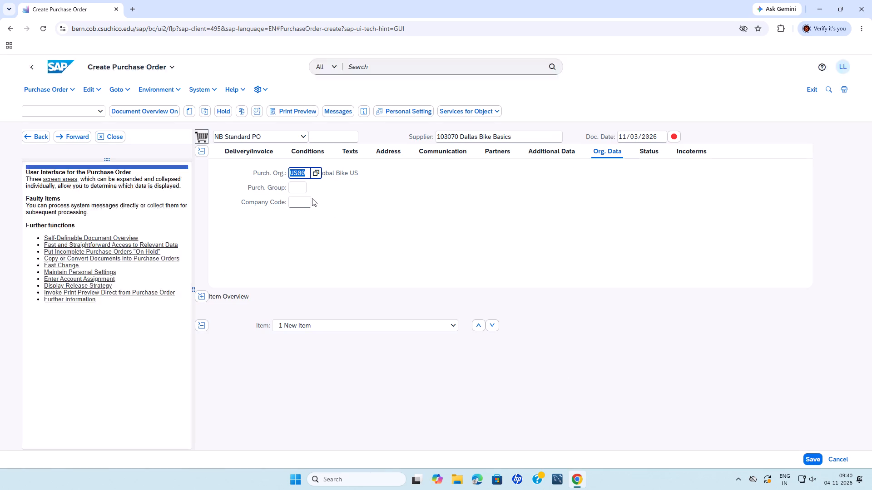
Set the purchasing group to N00, North America, in the order header.
click(292, 183)
click(307, 188)
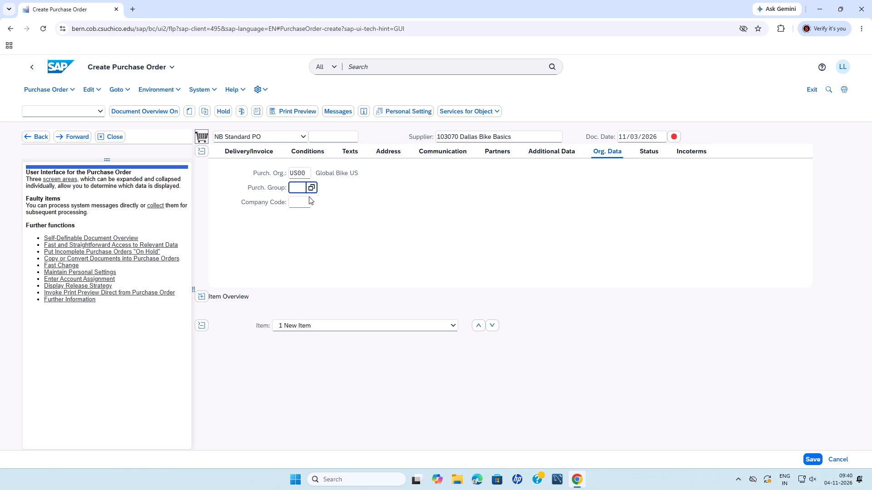
click(312, 191)
click(312, 187)
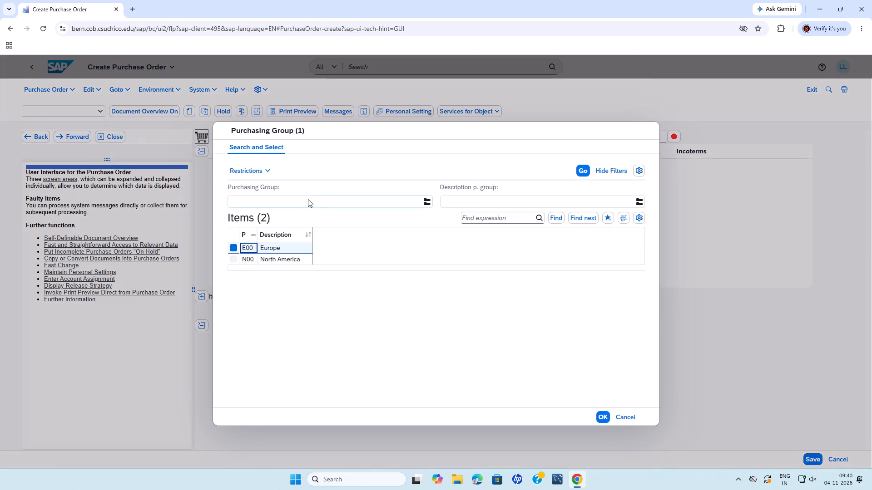
click(293, 258)
click(596, 413)
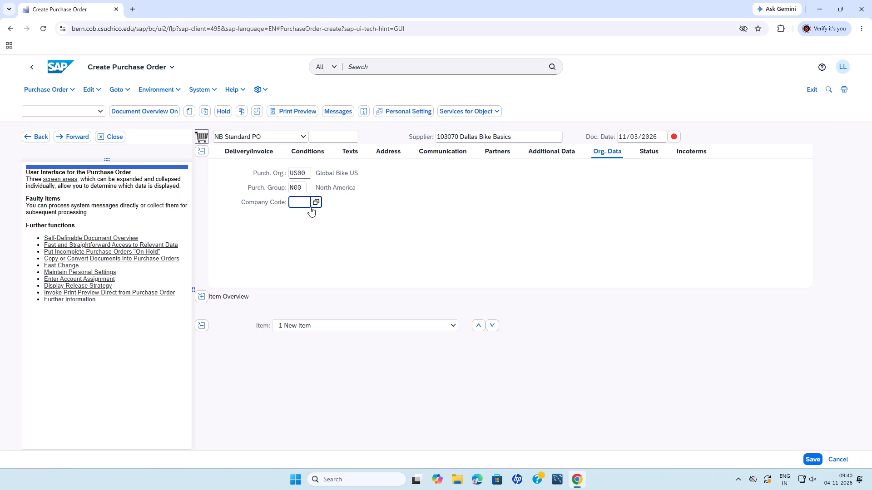
Set the company code to US00, Global Bike Inc., in the order header.
click(310, 206)
click(314, 204)
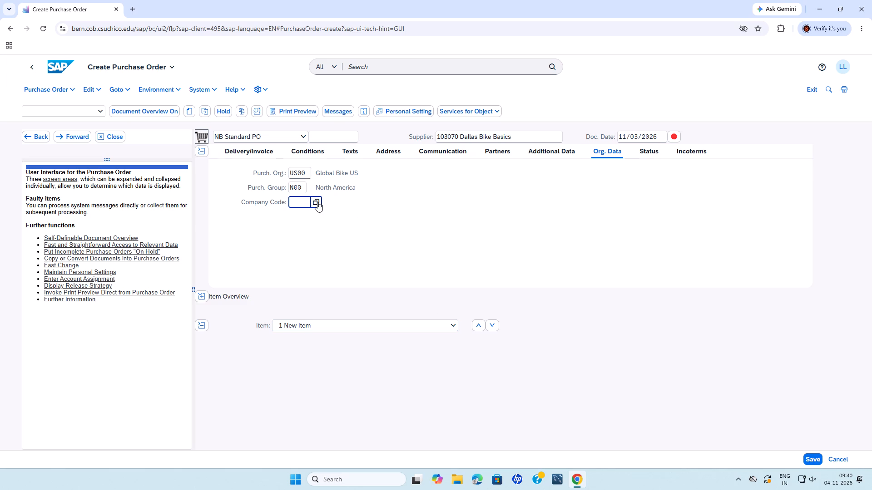
click(319, 202)
click(306, 257)
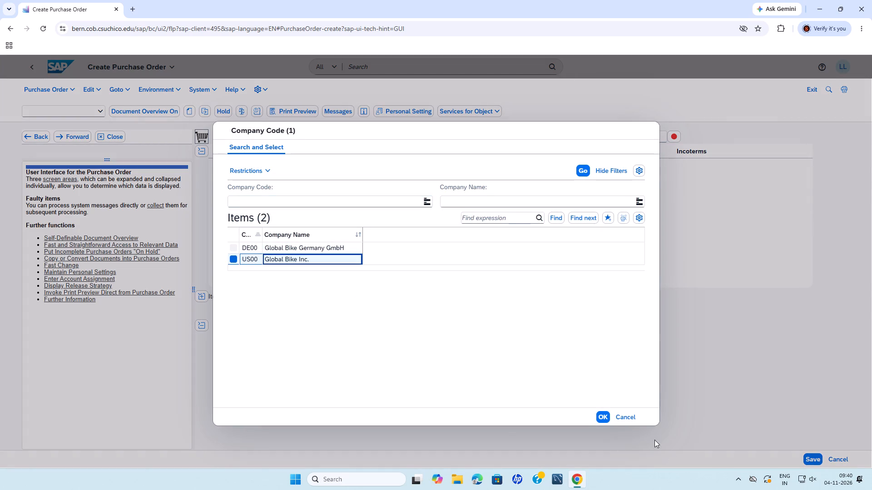
click(602, 409)
click(602, 413)
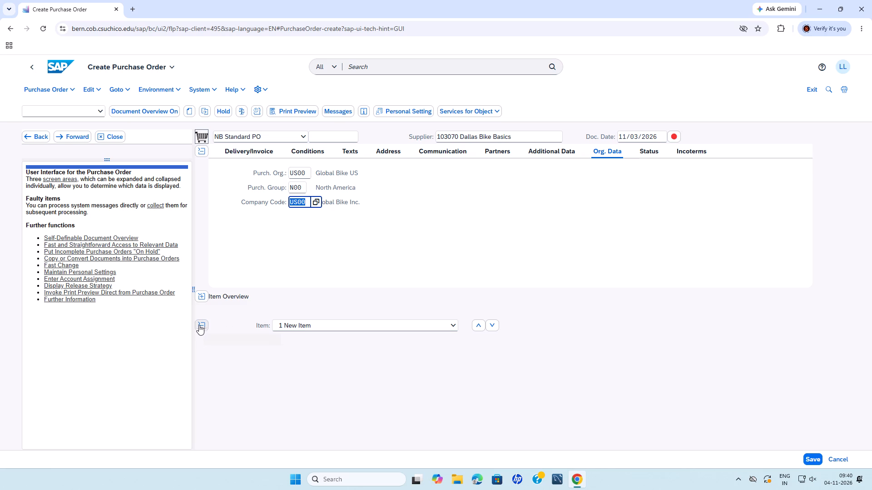
Expand the item overview and enter item number 10 in its first row.
click(201, 298)
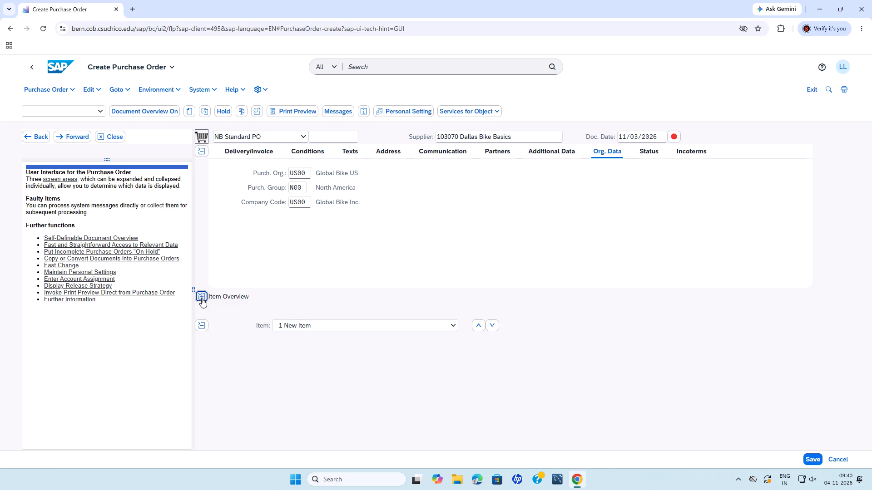
click(218, 297)
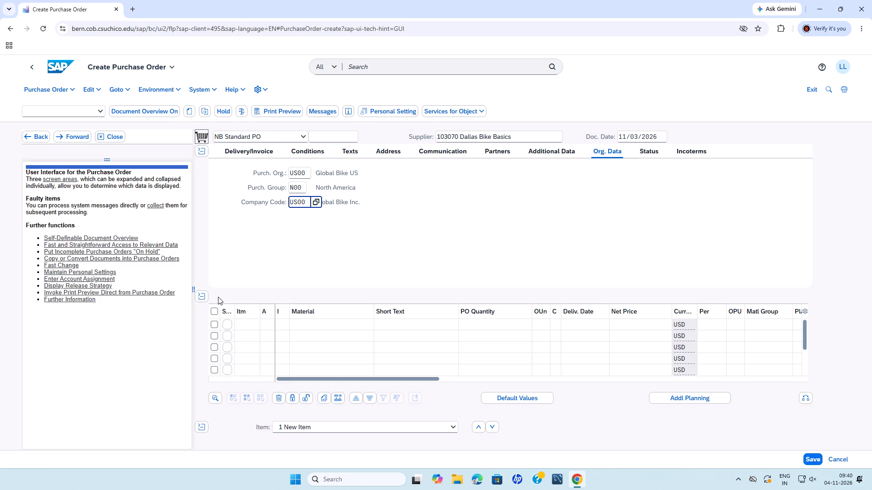
click(249, 326)
text(10)
key(Return)
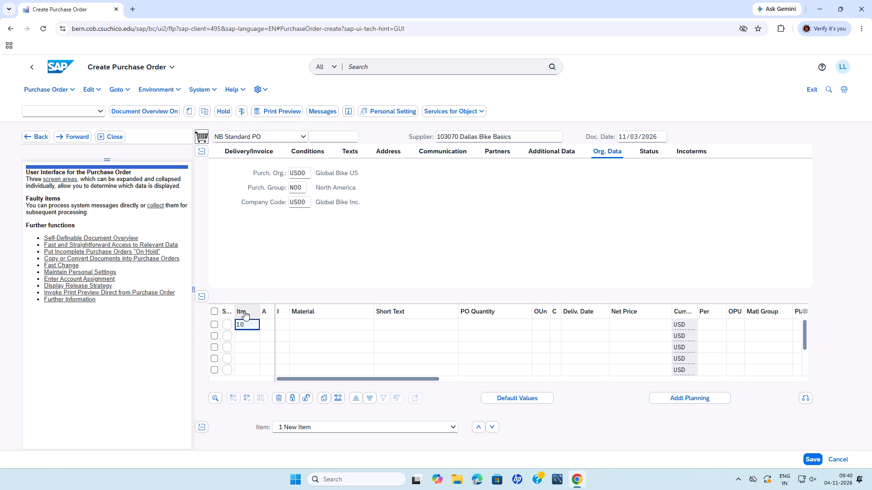
click(290, 319)
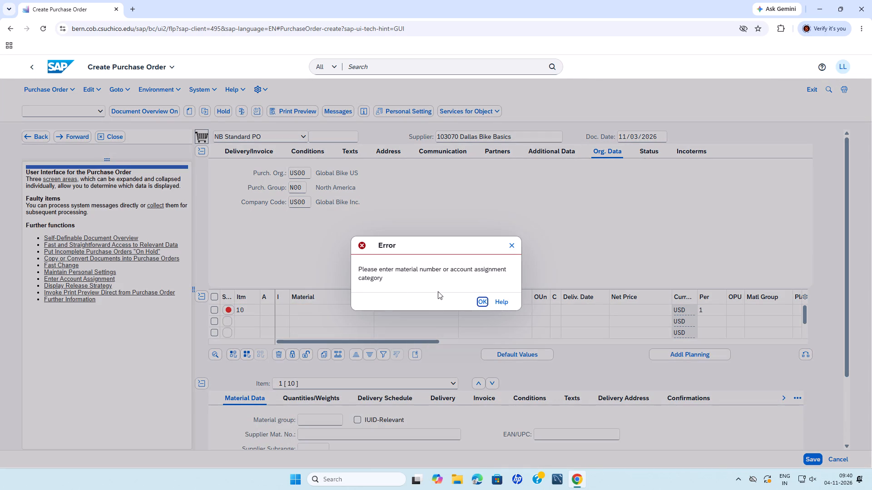
click(481, 299)
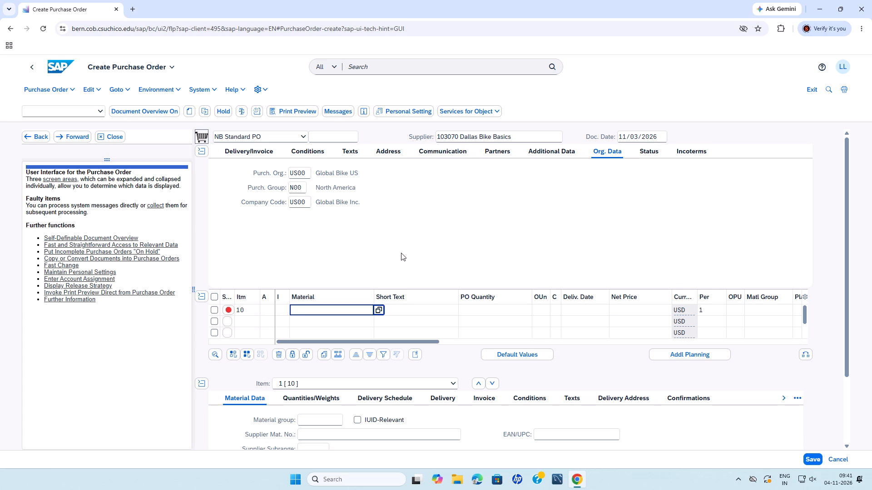
Enter material KPAD1026 for item 10, choosing it from the suggested materials.
key(k)
text(PAD)
key(1)
text(026)
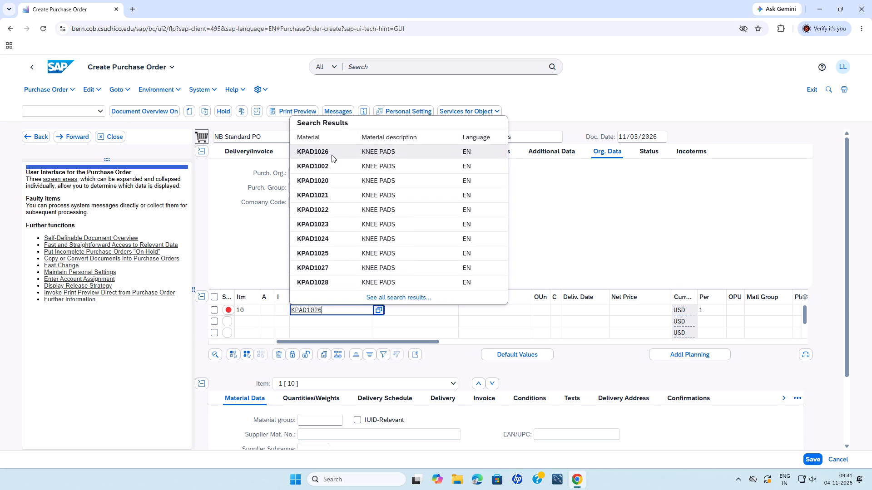
click(332, 155)
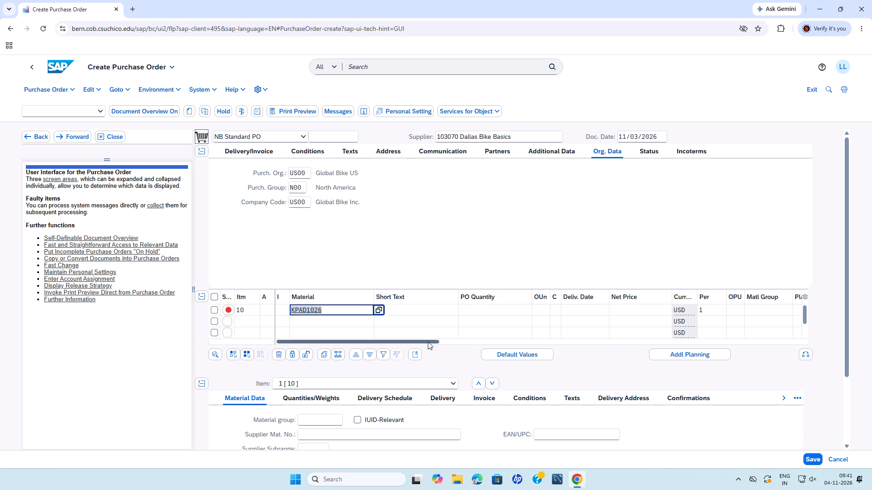
Enter KNEEPADS as the short text of item 10.
click(411, 313)
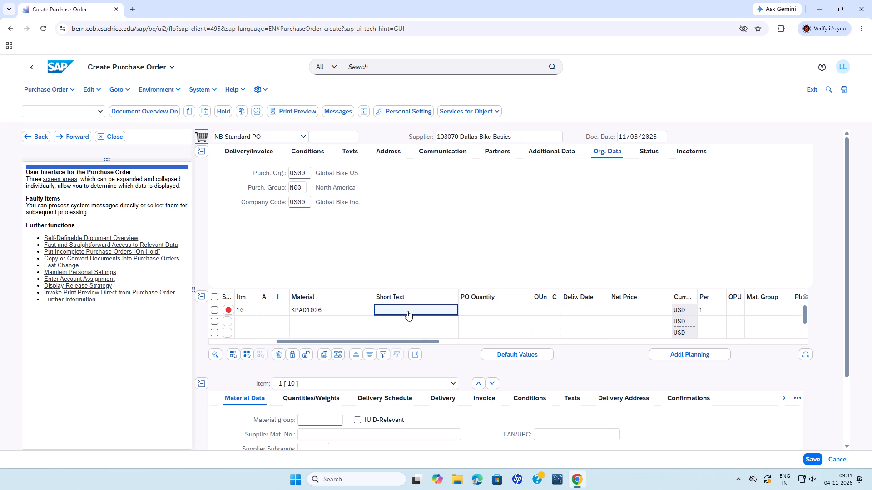
click(318, 308)
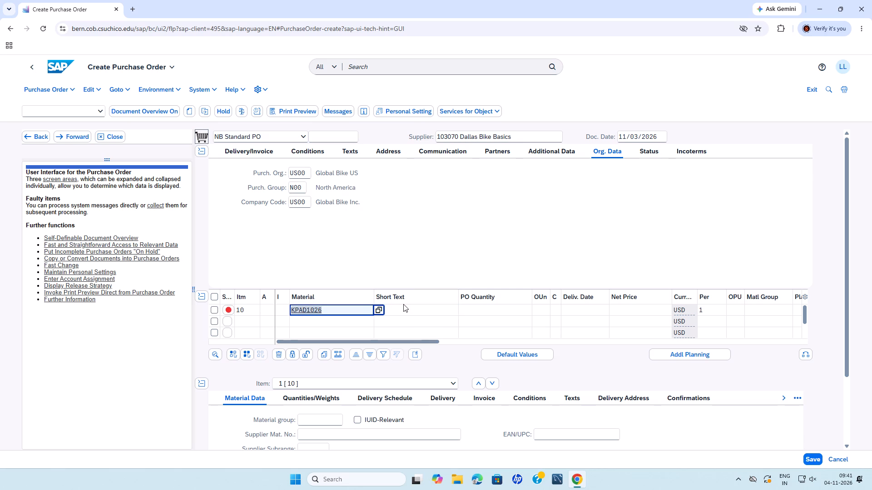
click(404, 304)
click(406, 305)
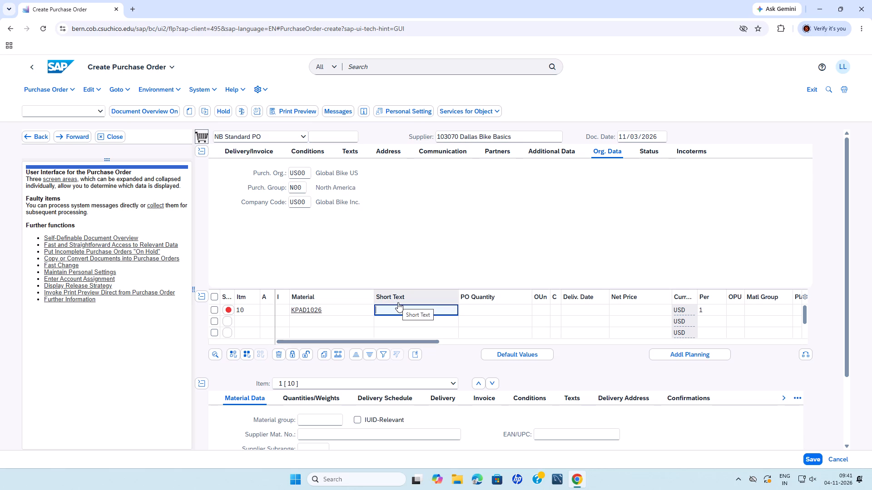
text(KNEEPADS)
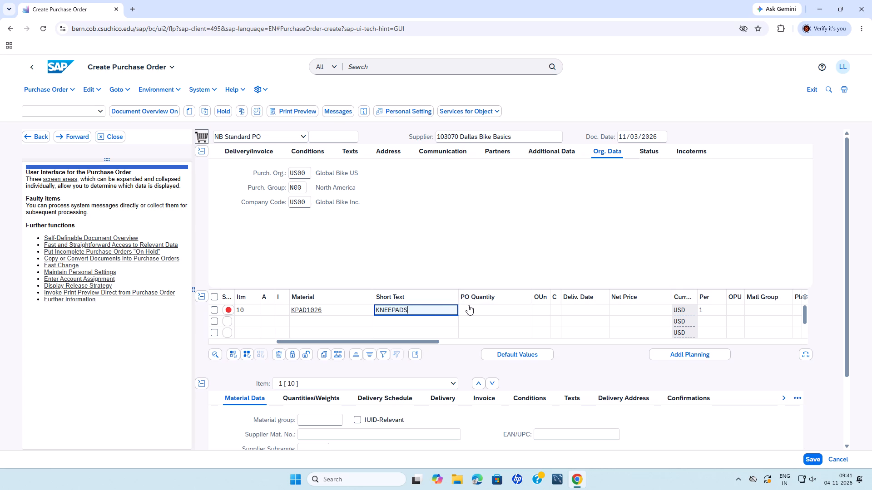
Set the PO quantity of item 10 to 10.
click(468, 305)
text(10)
key(Return)
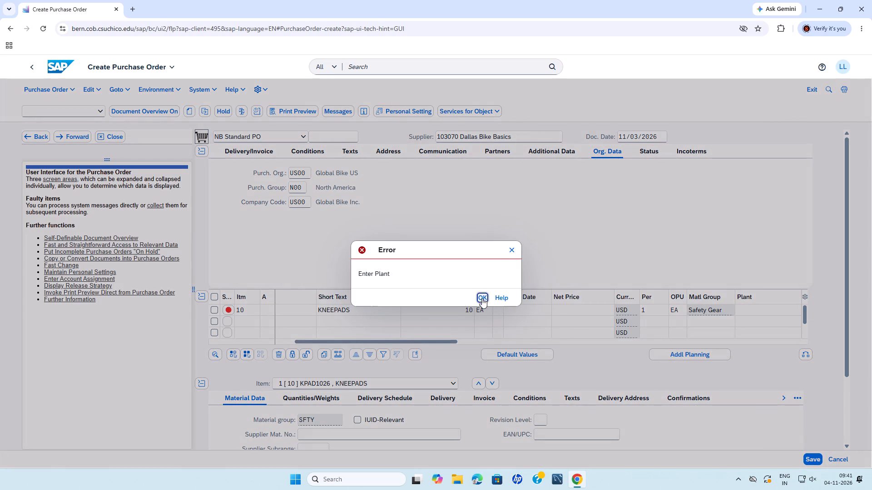
click(476, 292)
click(478, 297)
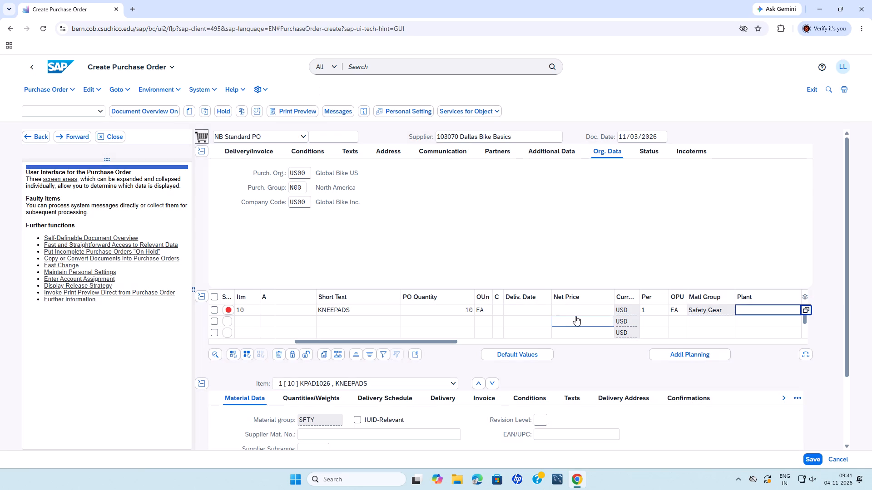
Set the delivery date of item 10 to 11/16/2026 using the calendar.
click(515, 312)
click(553, 309)
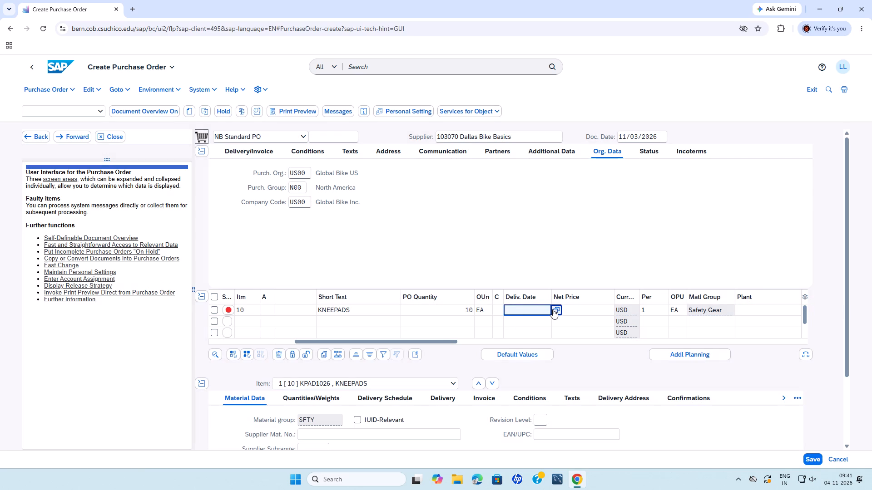
click(555, 309)
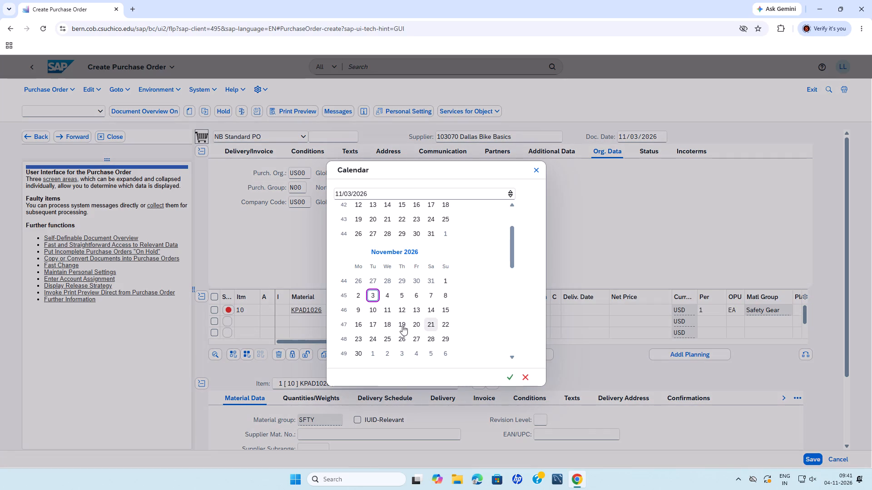
click(363, 328)
click(509, 374)
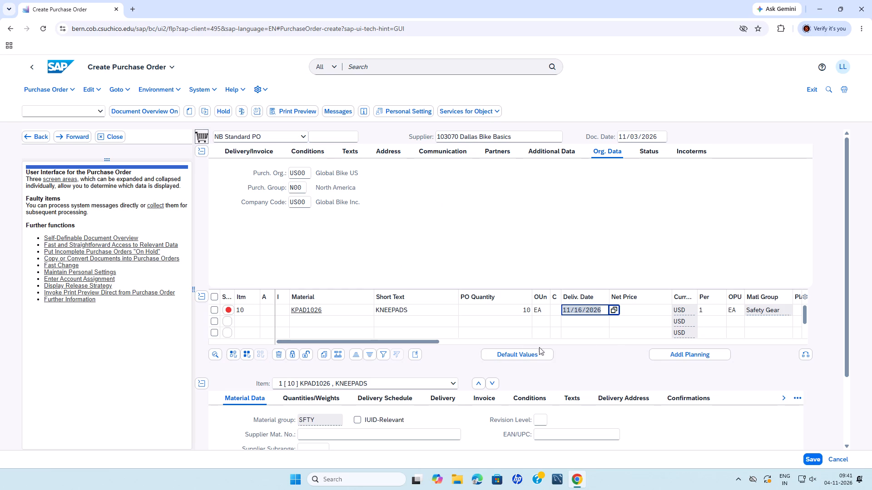
Set the net price of item 10 to 25 USD.
click(629, 314)
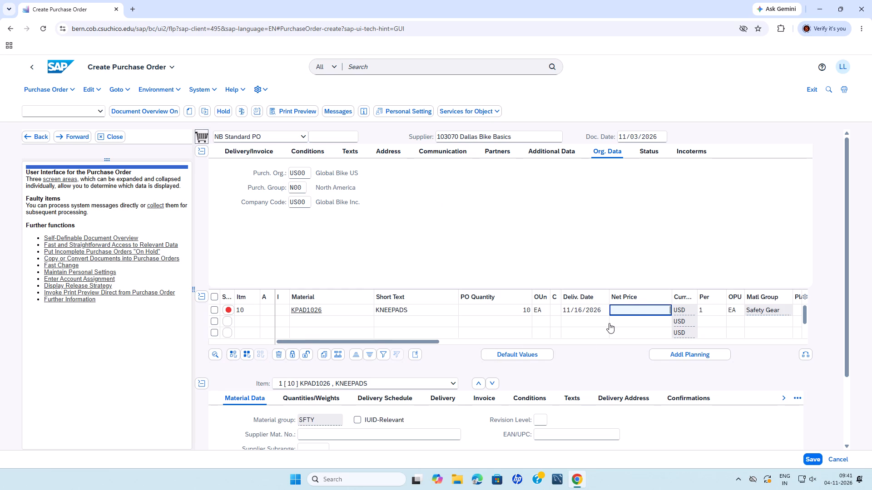
text(25)
Set the plant of item 10 to SD00 (DC San Diego) from the plant value help.
drag(425, 344, 466, 345)
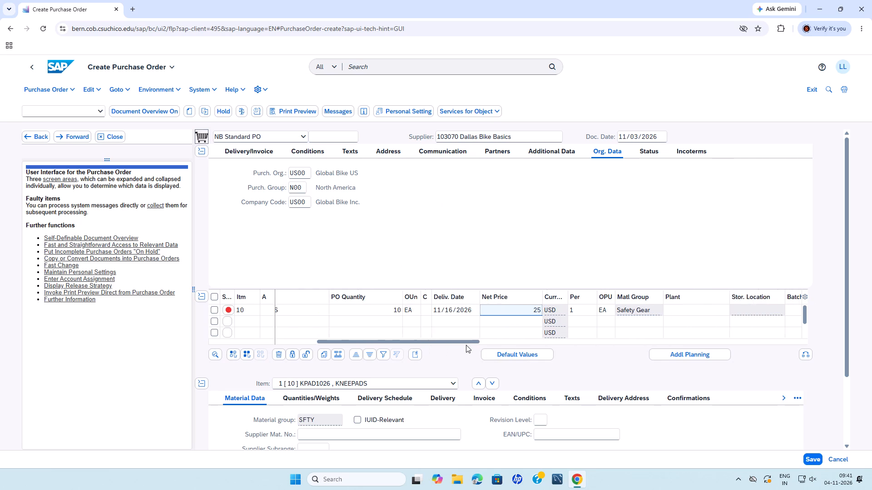
drag(466, 345, 520, 343)
click(567, 300)
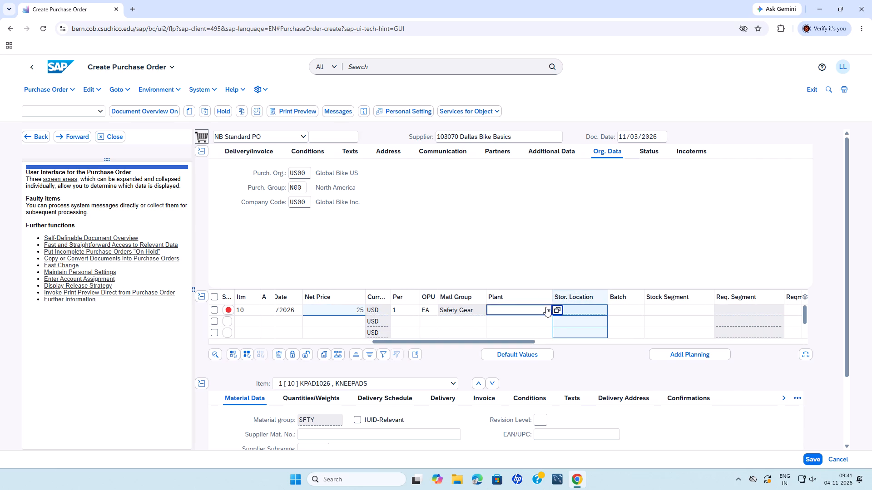
click(546, 307)
click(555, 308)
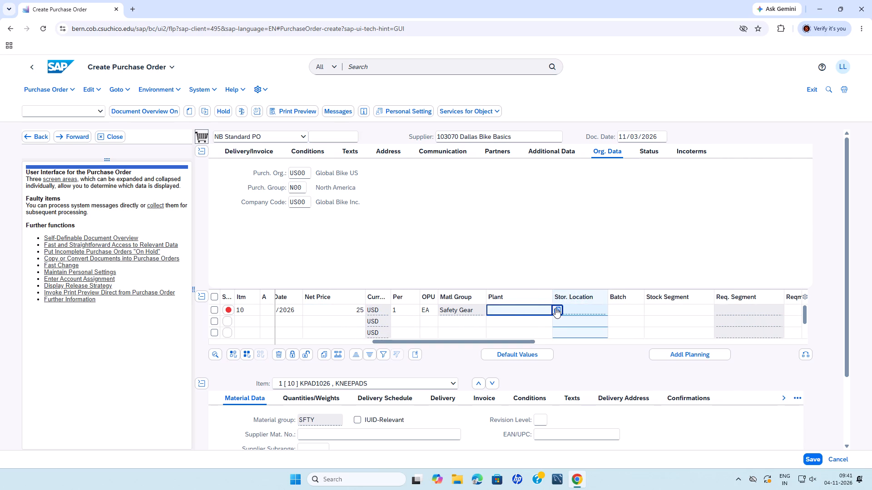
click(556, 310)
click(411, 304)
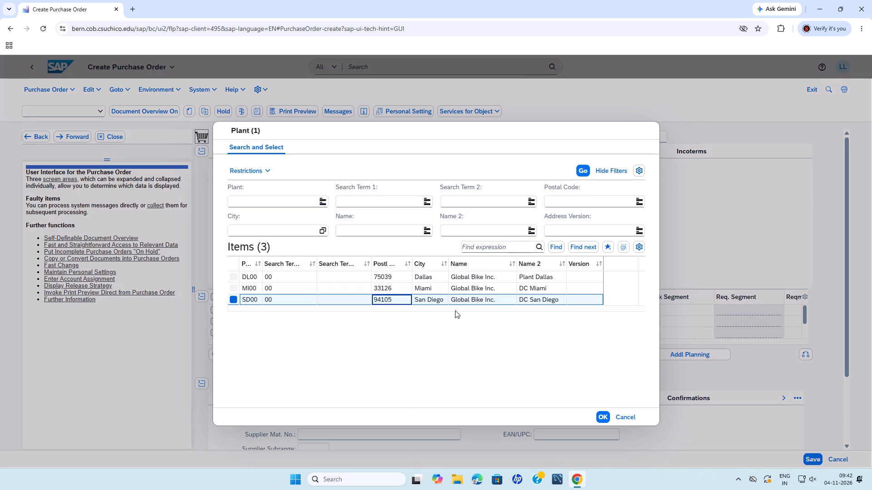
click(599, 419)
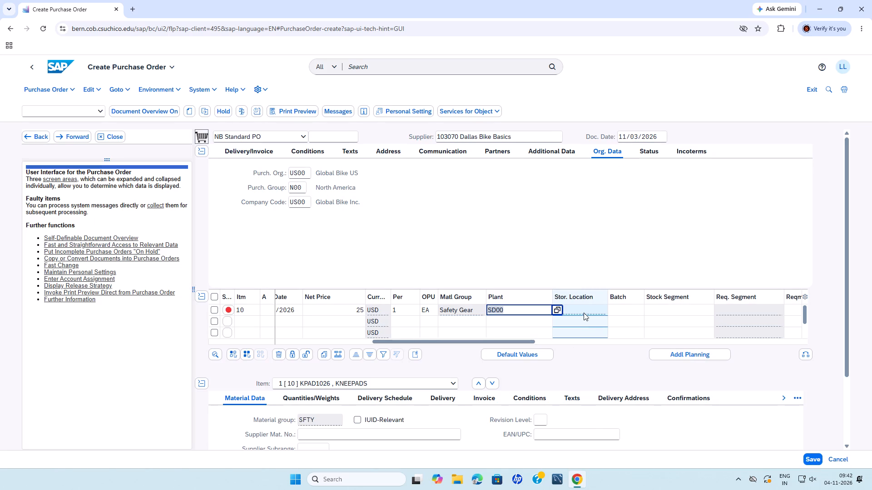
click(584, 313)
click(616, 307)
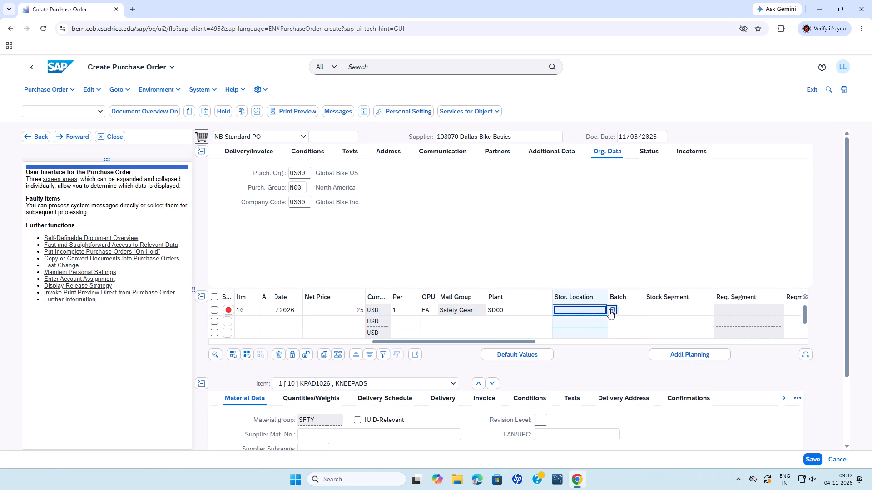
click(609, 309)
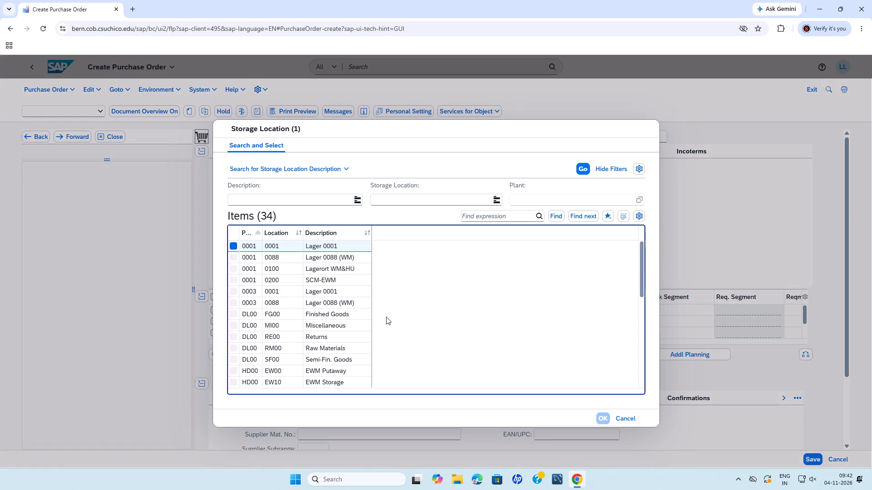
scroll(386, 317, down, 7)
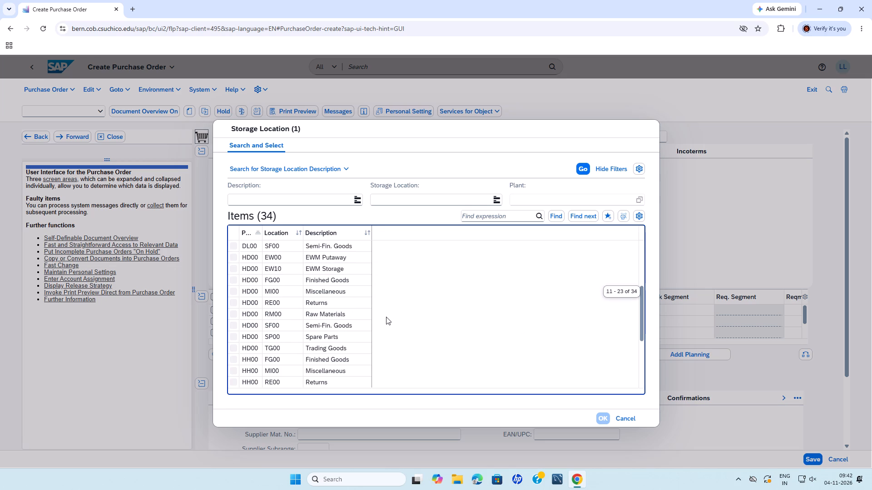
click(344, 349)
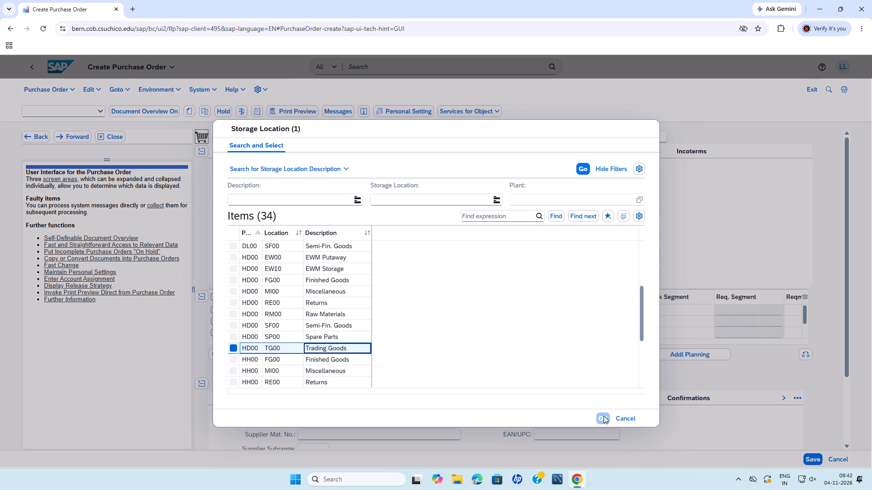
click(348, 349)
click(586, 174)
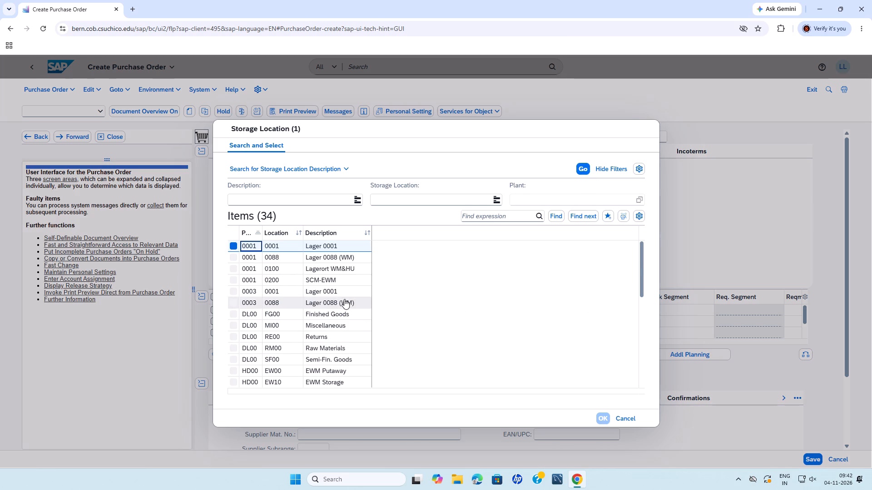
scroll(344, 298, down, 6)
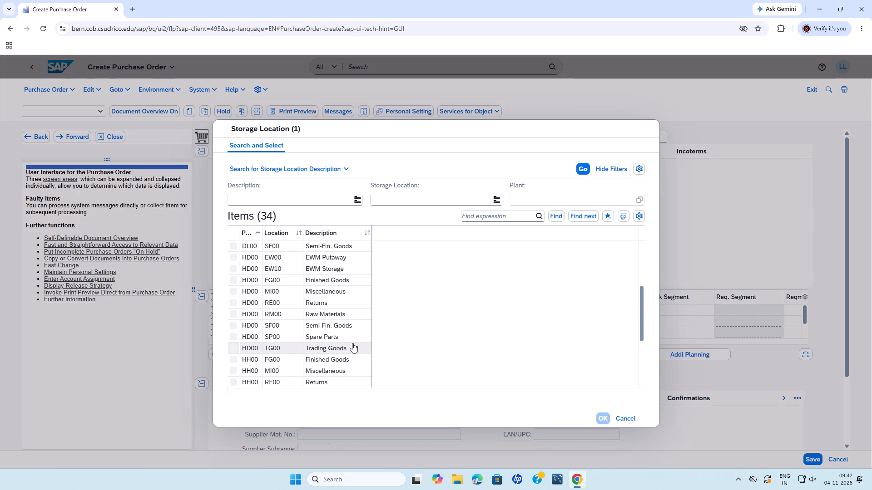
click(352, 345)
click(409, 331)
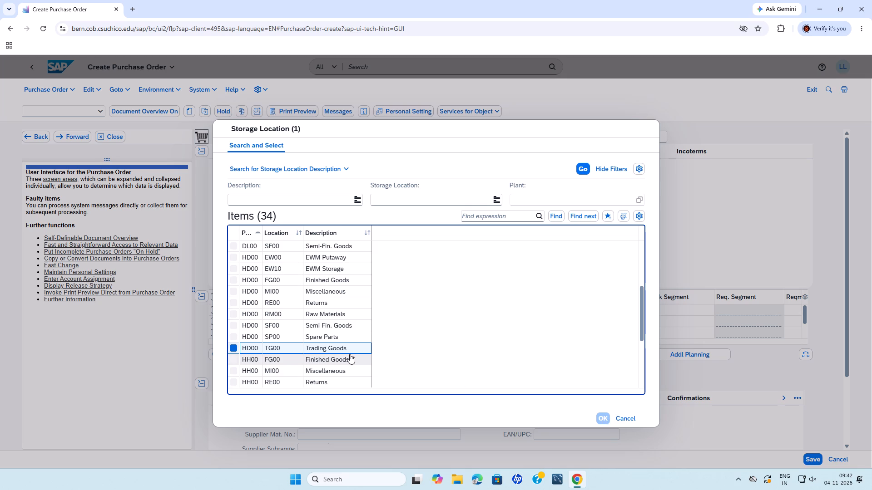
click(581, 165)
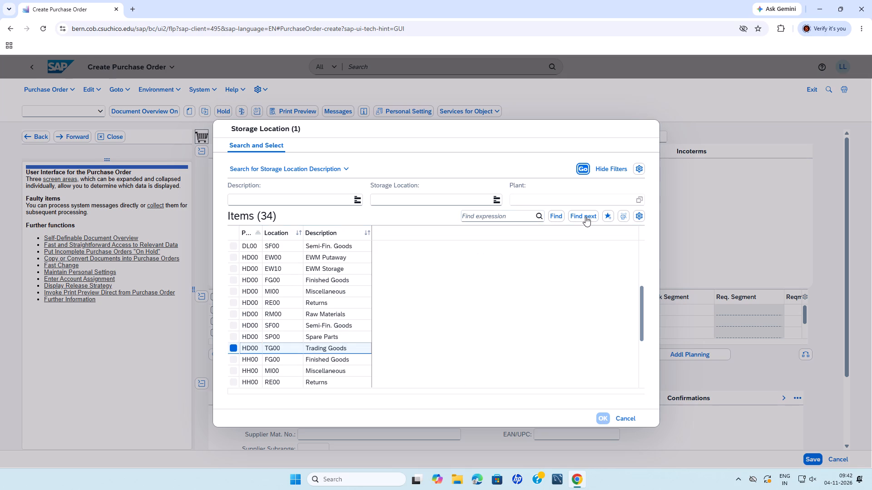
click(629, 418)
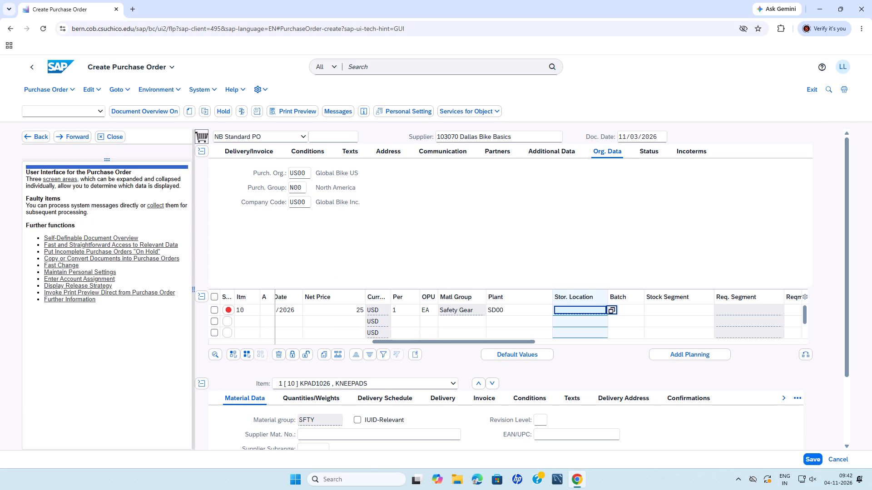
Collapse the item detail section of the purchase order.
click(200, 382)
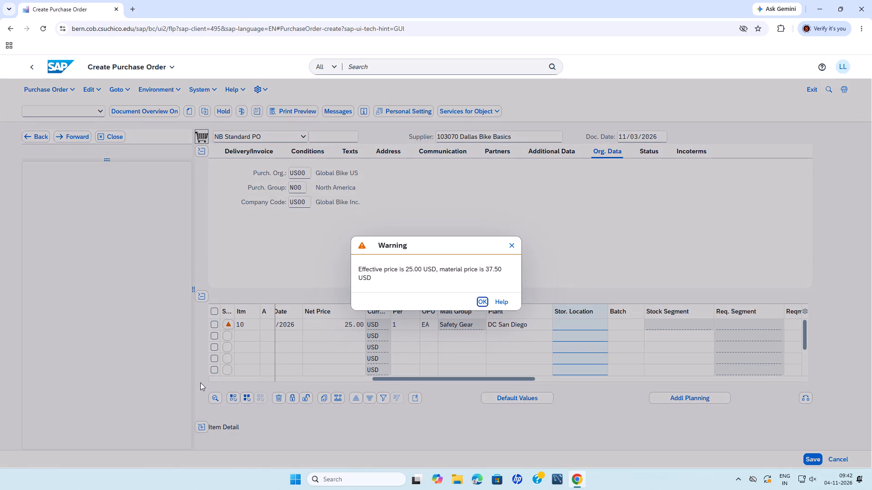
click(509, 247)
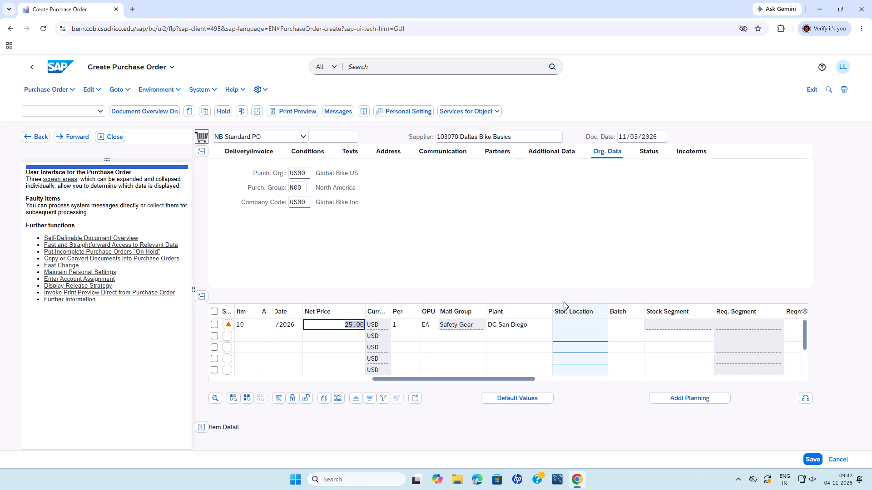
Set the storage location of item 10 to TG00 (Trading Goods) from the value help.
click(600, 328)
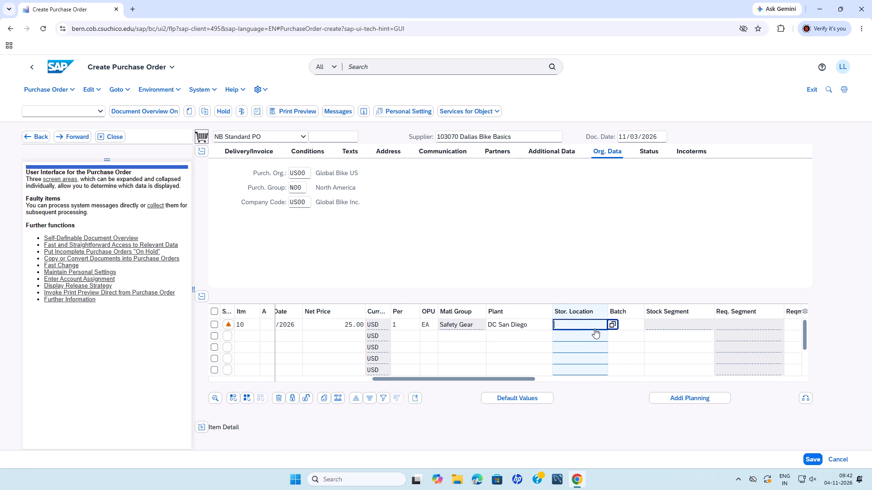
click(614, 325)
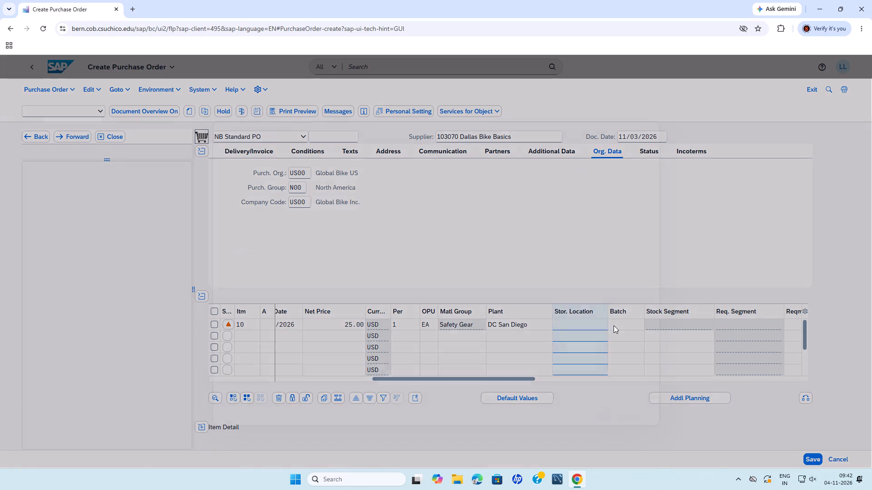
scroll(253, 279, down, 2)
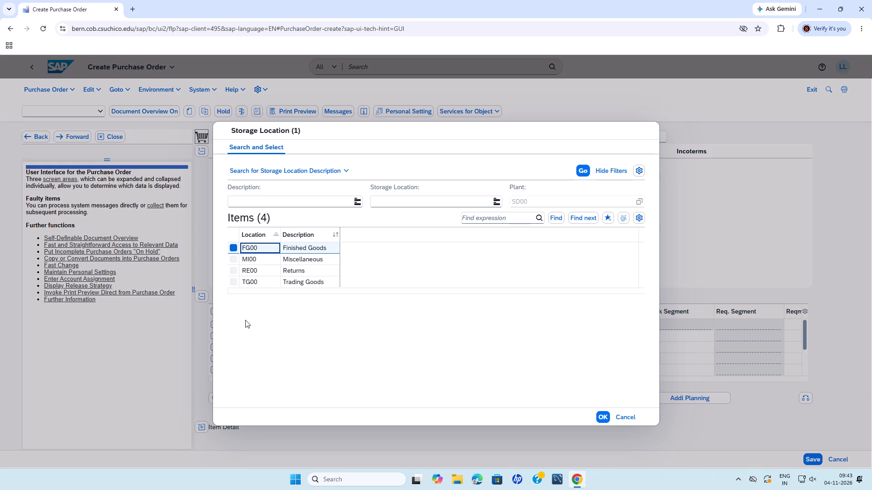
click(321, 277)
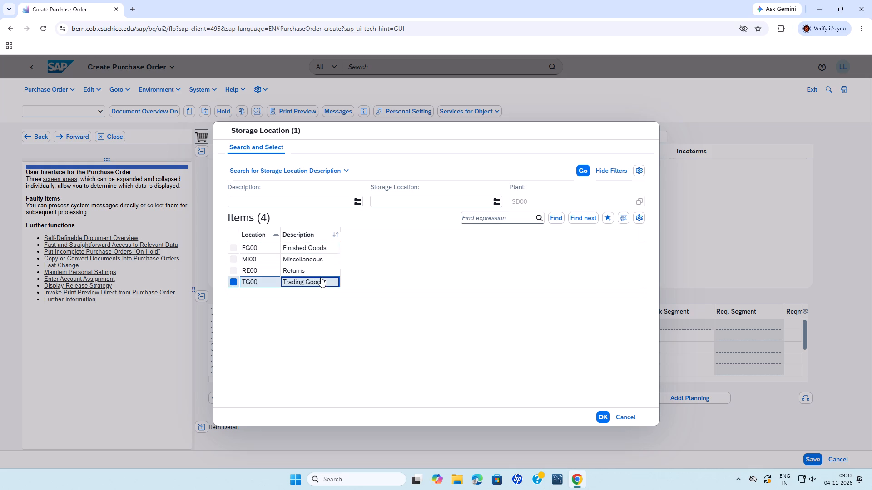
click(609, 416)
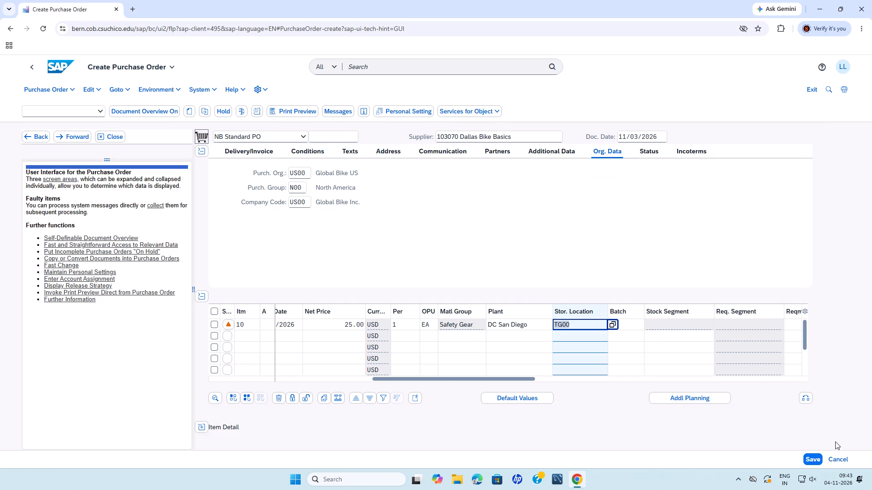
Save the standard purchase order.
click(810, 459)
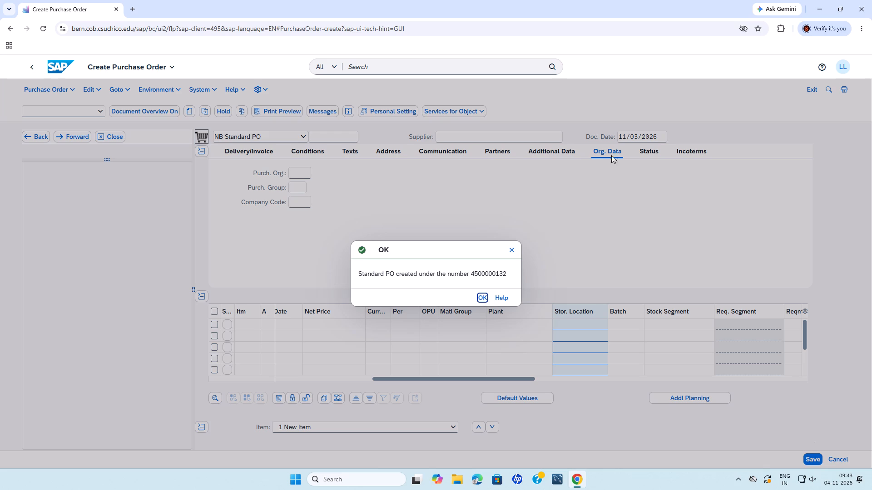
click(476, 299)
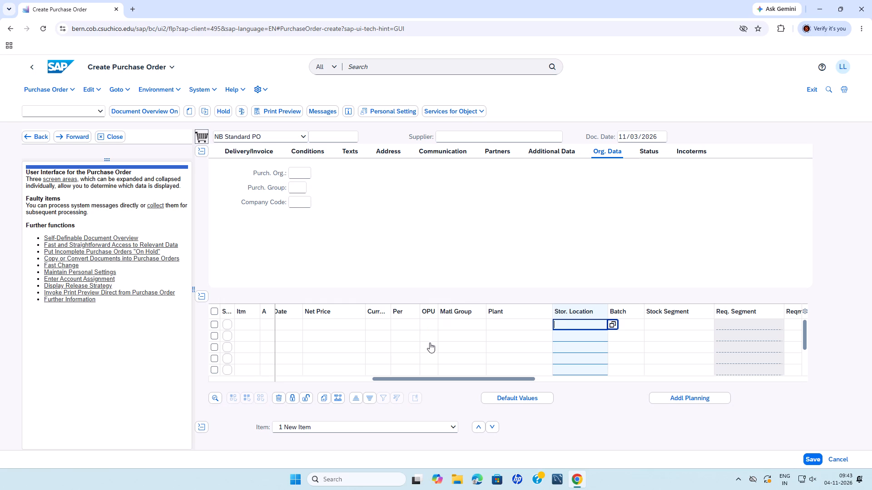
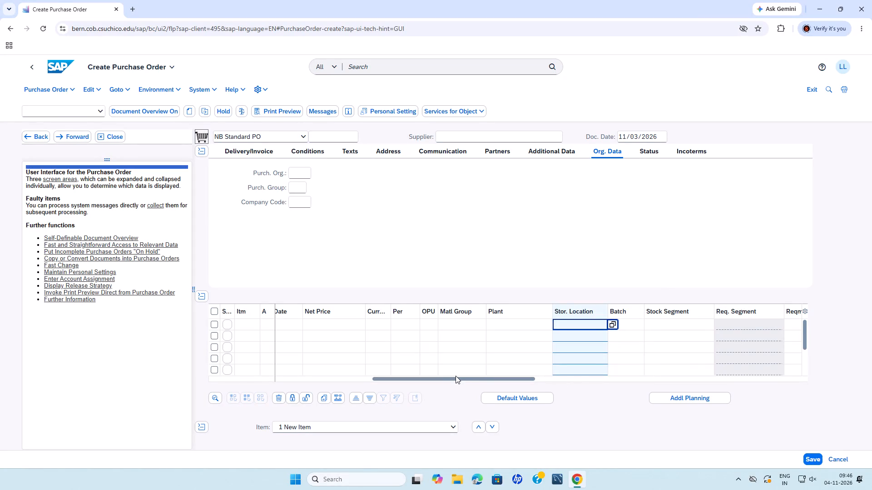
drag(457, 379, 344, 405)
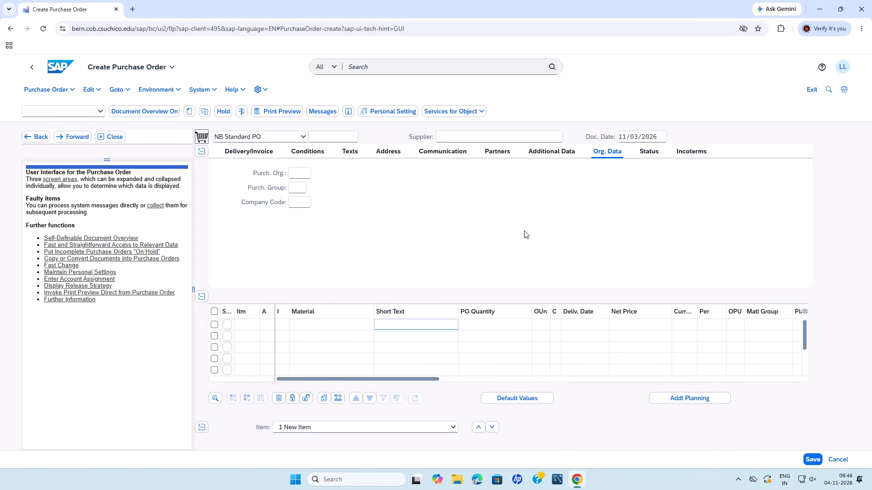
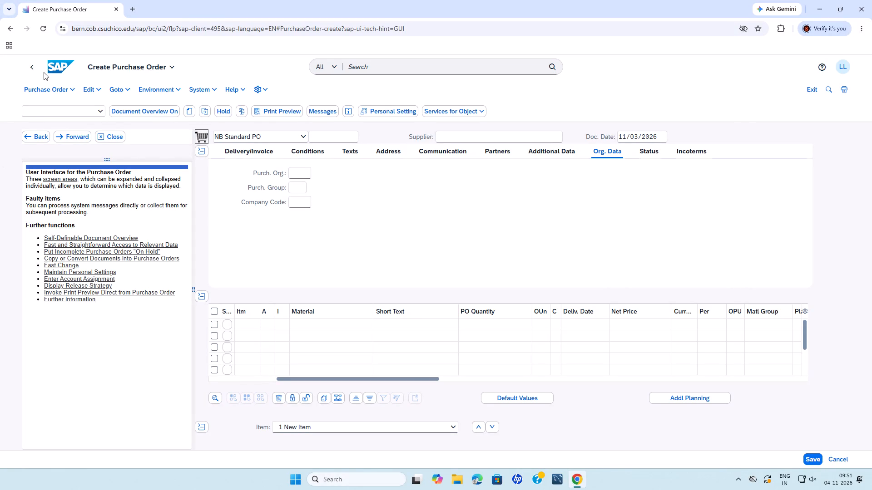
Return to the home page and open the Display Stock Overview app from the Warehouse Management storage purchasing area.
click(54, 65)
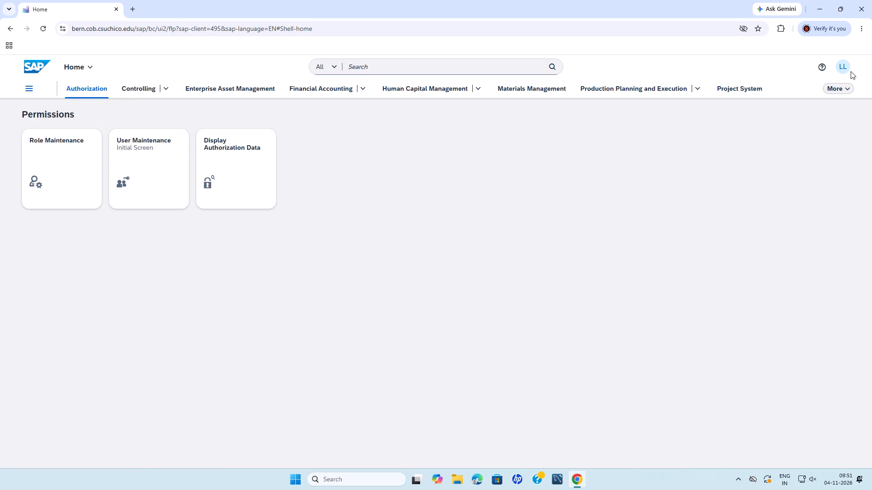
click(845, 69)
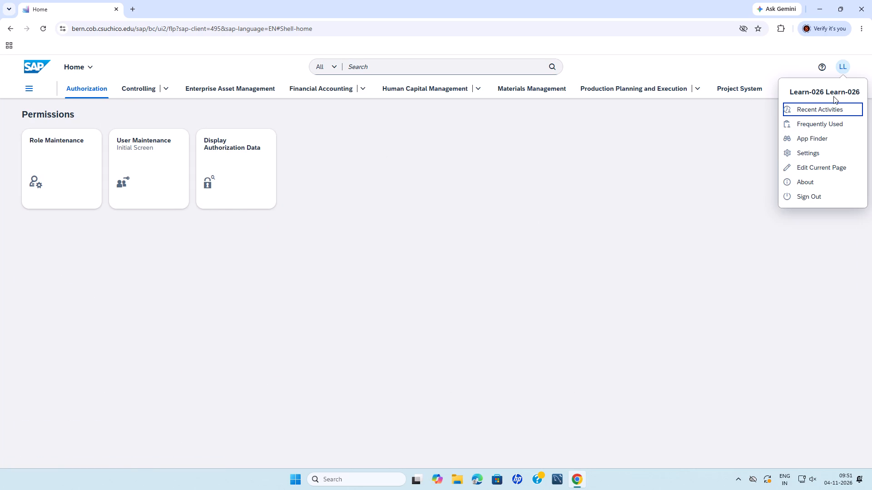
click(717, 170)
click(836, 88)
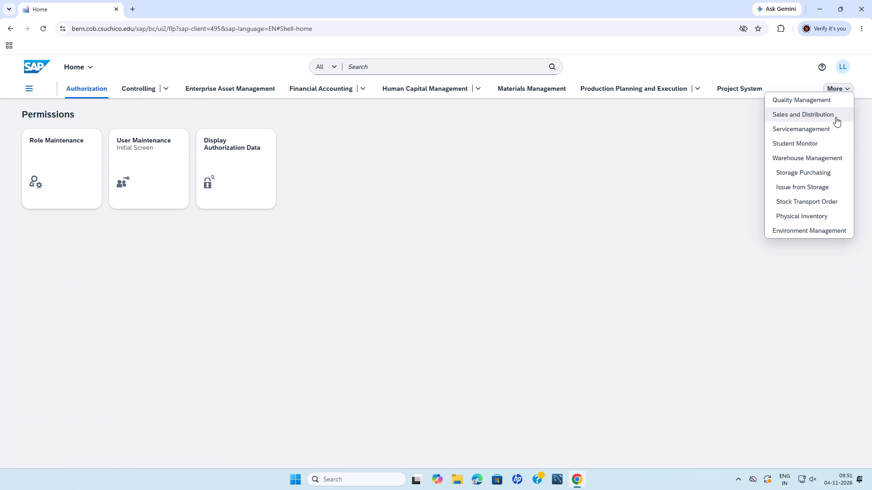
click(827, 161)
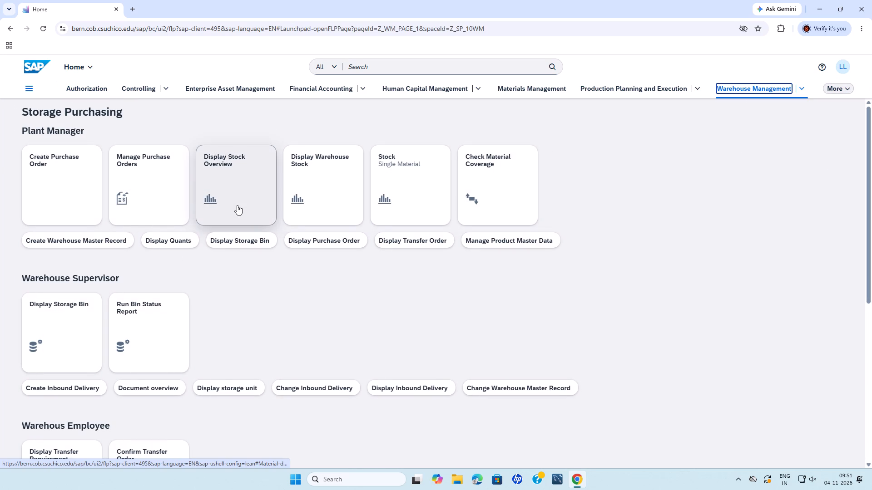
click(237, 205)
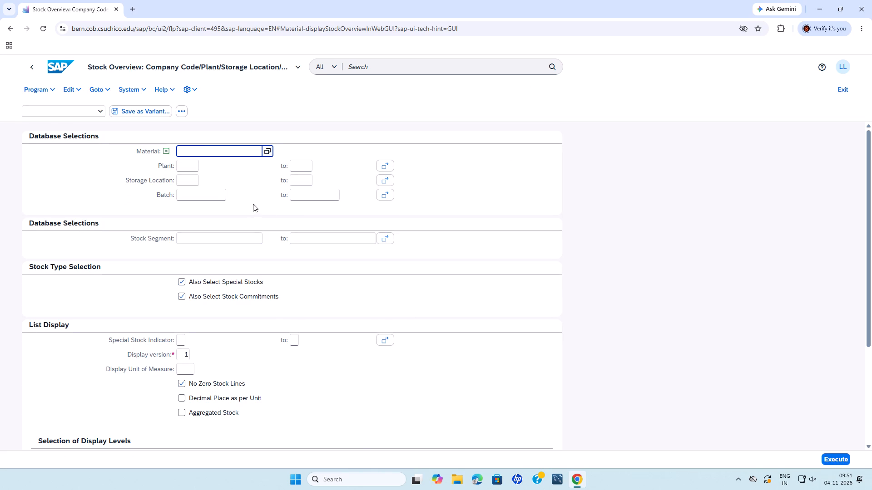
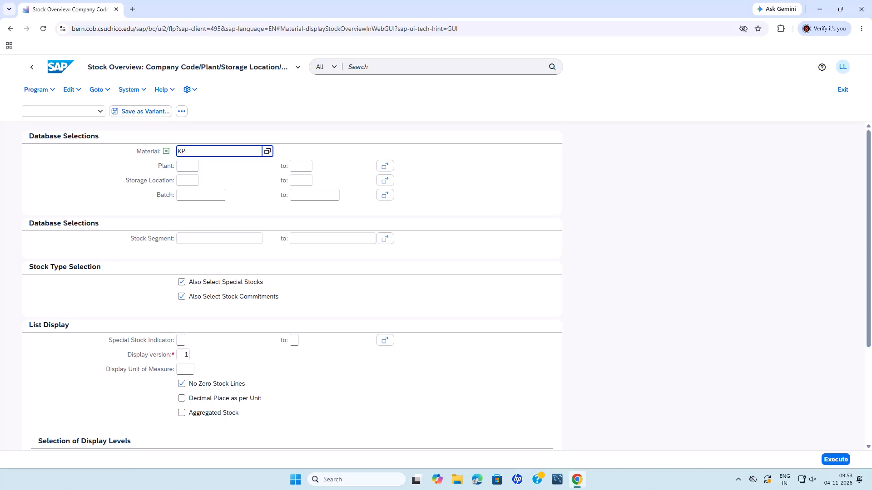
Enter knee pads material KPAD1026 as the material selection for the stock overview.
key(d)
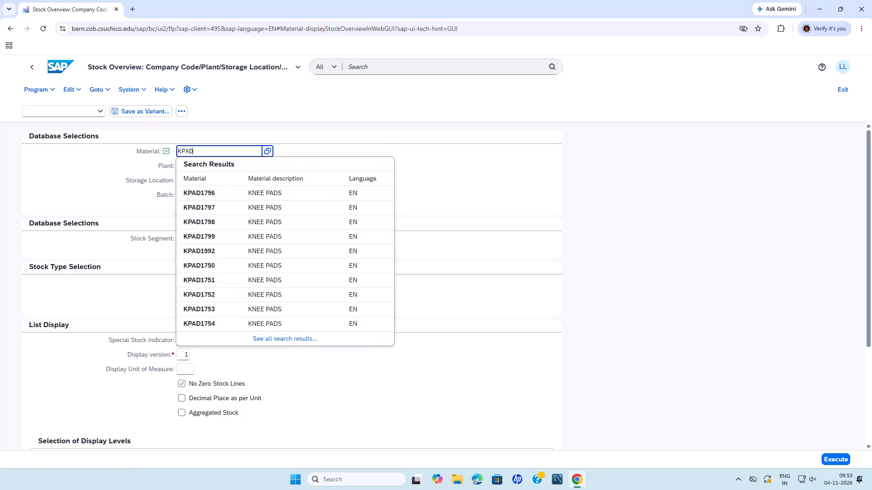
key(1)
key(BackSpace)
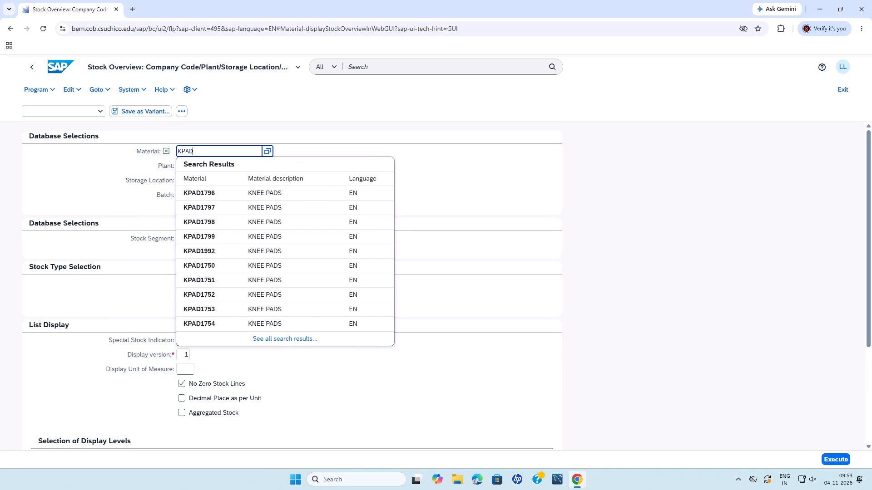
text(026)
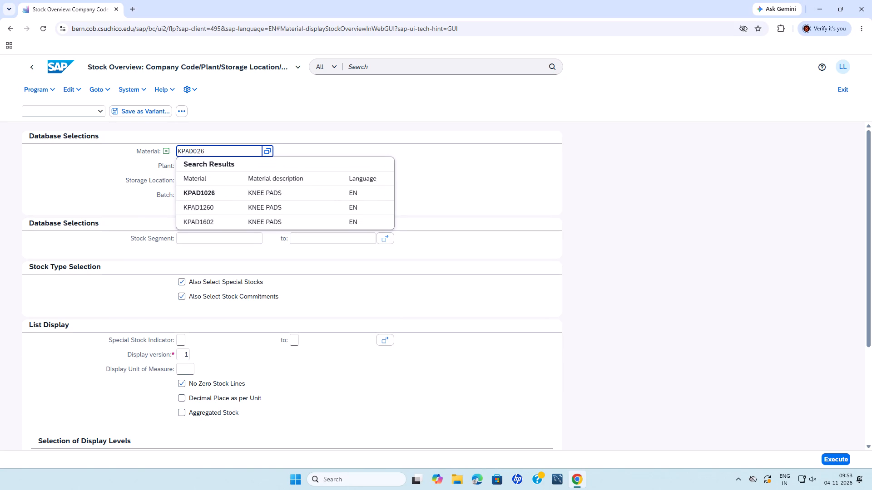
click(300, 190)
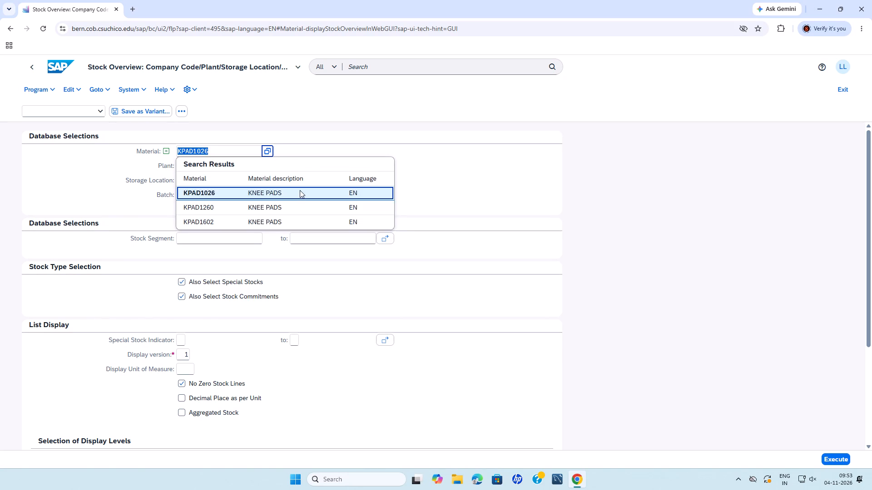
click(300, 190)
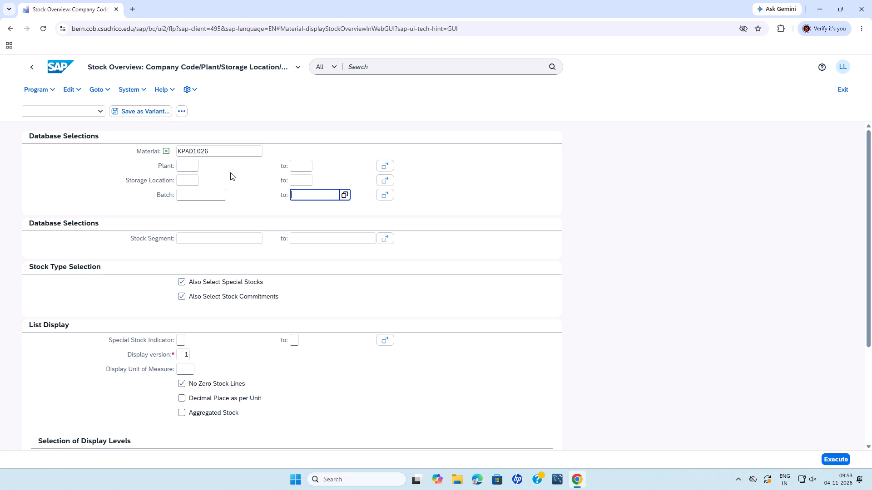
Choose plant SD00 (DC San Diego) from the plant value list and execute the stock overview.
click(198, 164)
click(201, 162)
click(204, 166)
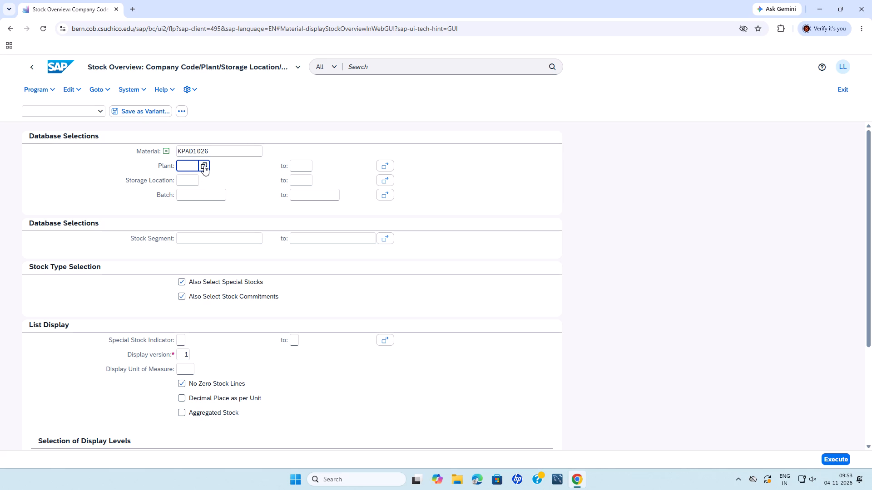
right_click(203, 166)
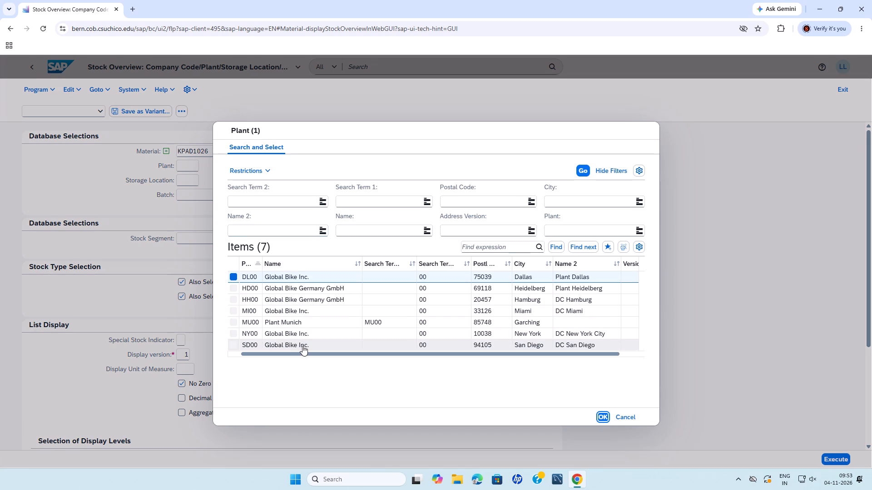
click(302, 346)
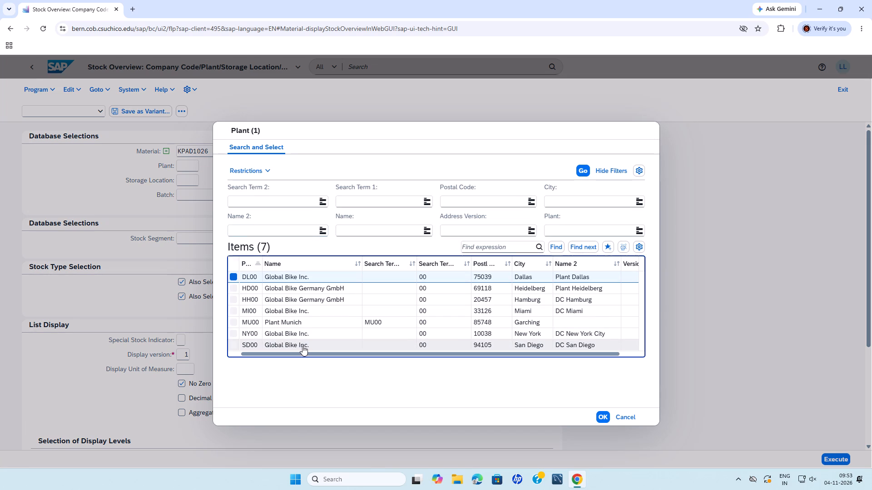
click(302, 346)
double_click(365, 340)
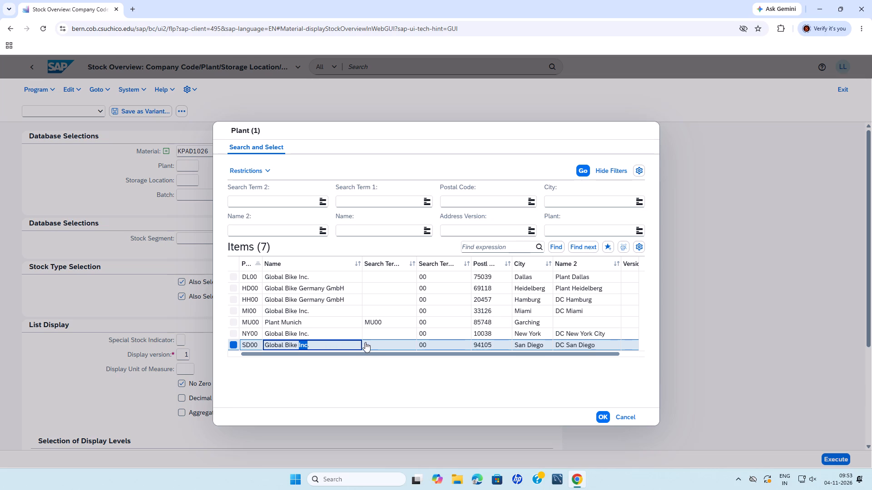
click(257, 205)
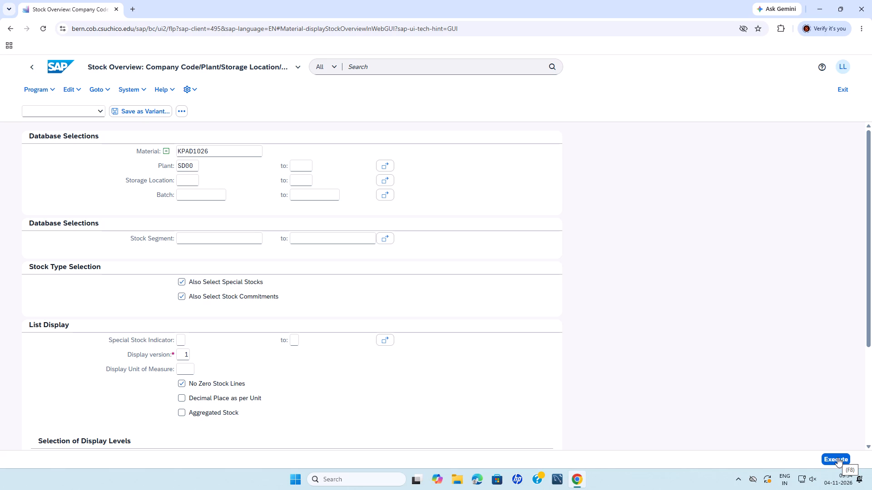
click(837, 457)
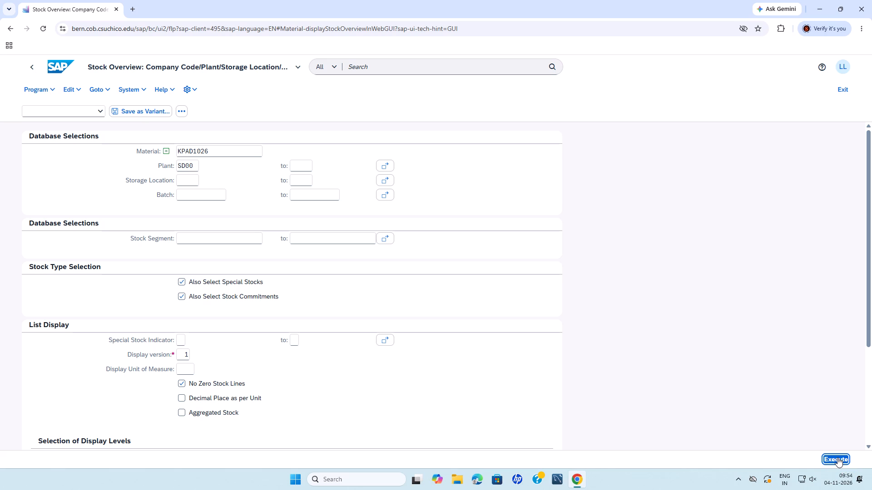
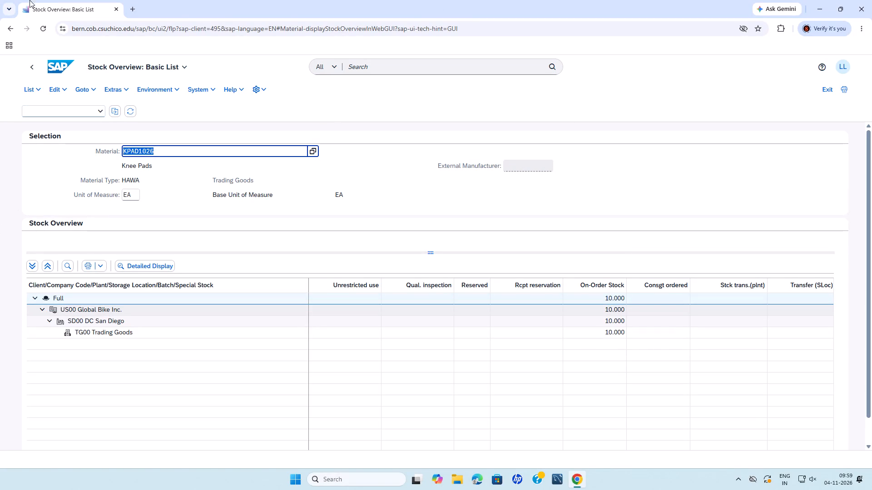
Leave the stock overview and open the Plant Manager's Display Warehouse Stock app under Warehouse Management, Storage Purchasing.
click(31, 72)
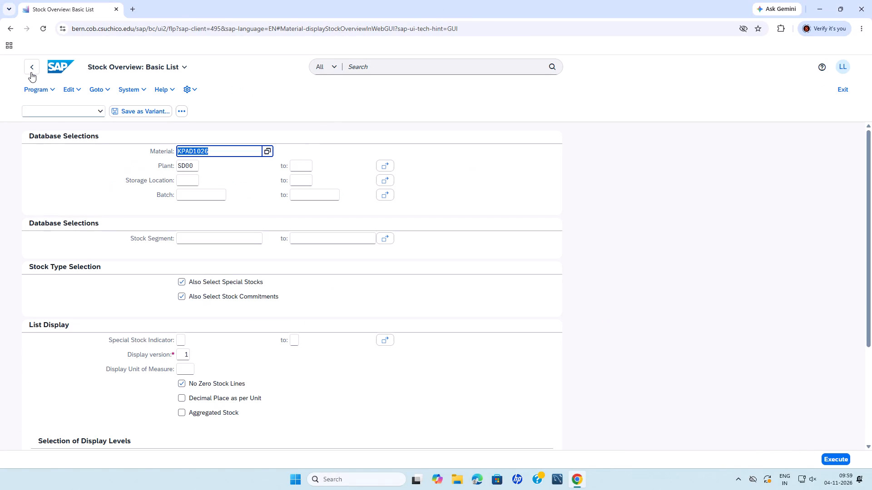
click(47, 69)
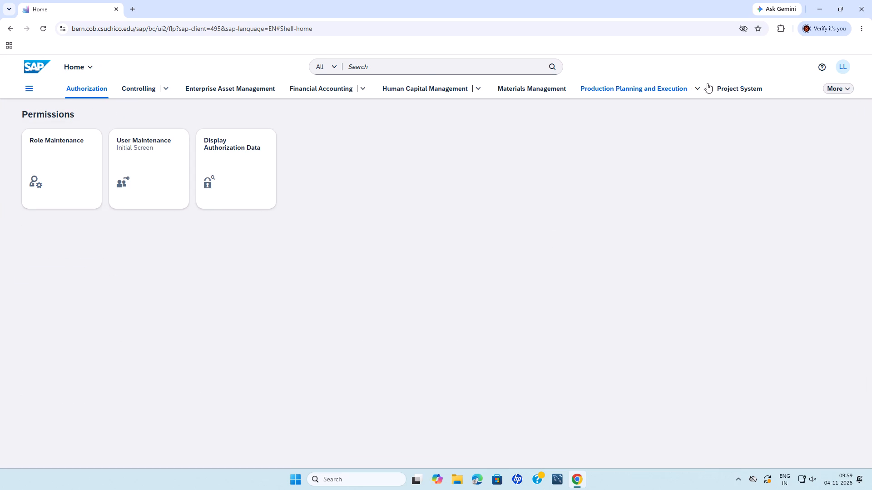
click(844, 89)
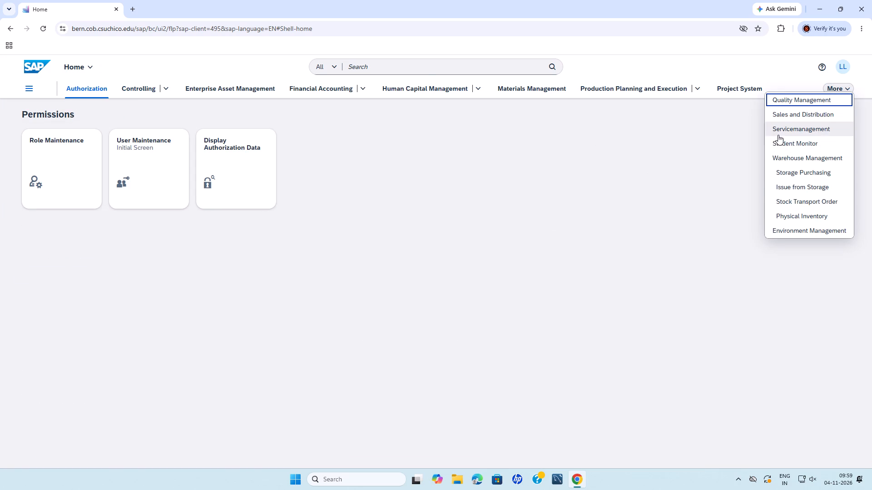
click(791, 159)
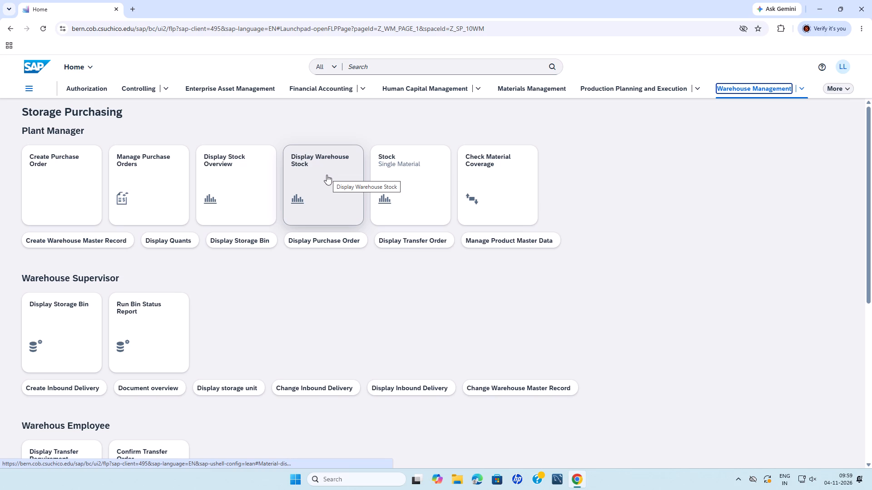
click(325, 184)
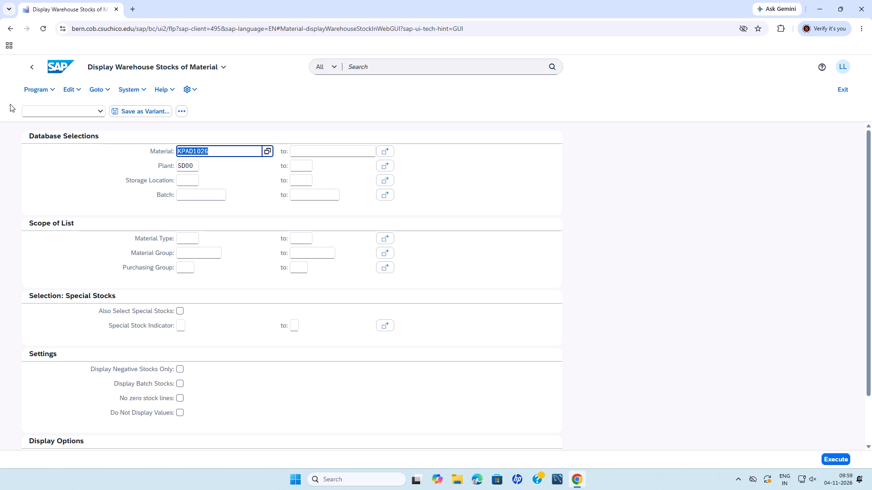
click(25, 66)
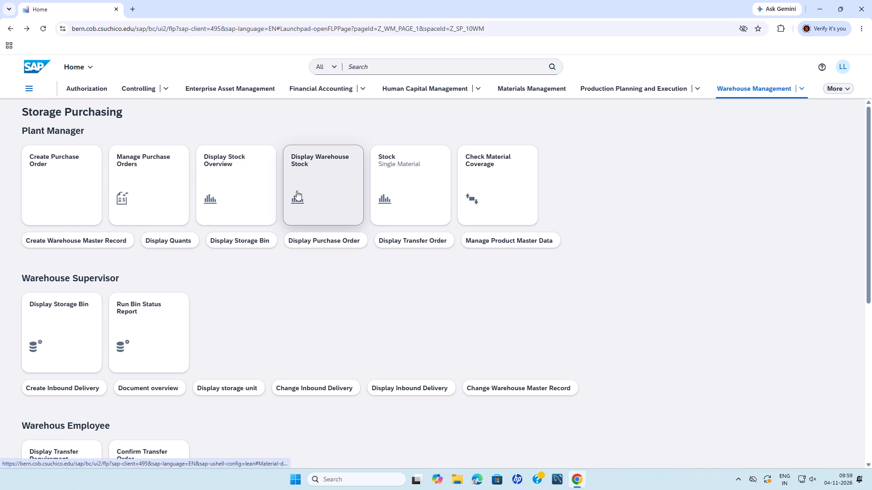
click(312, 165)
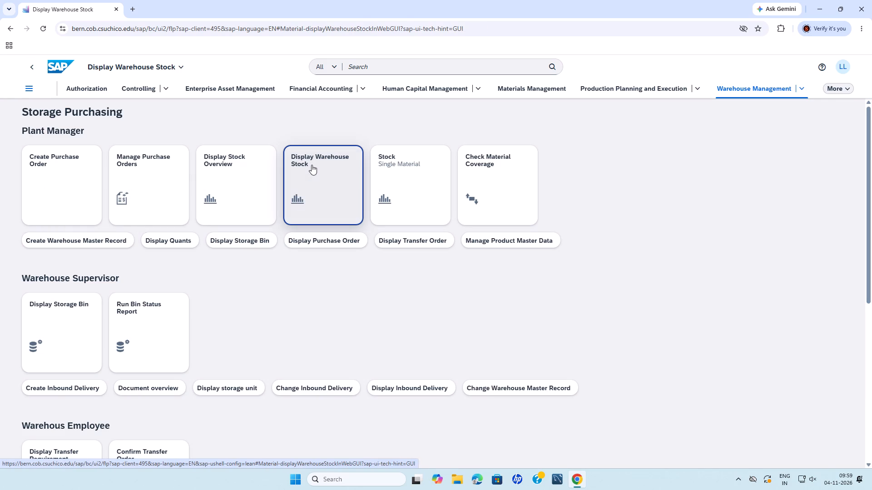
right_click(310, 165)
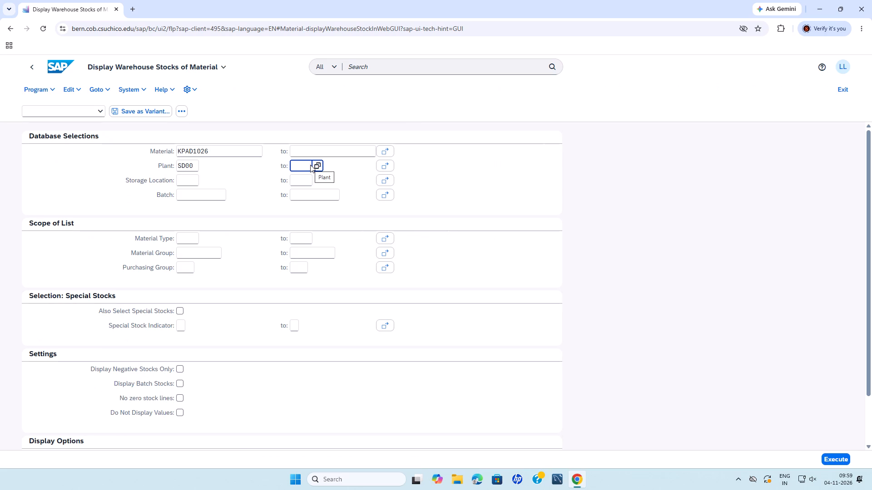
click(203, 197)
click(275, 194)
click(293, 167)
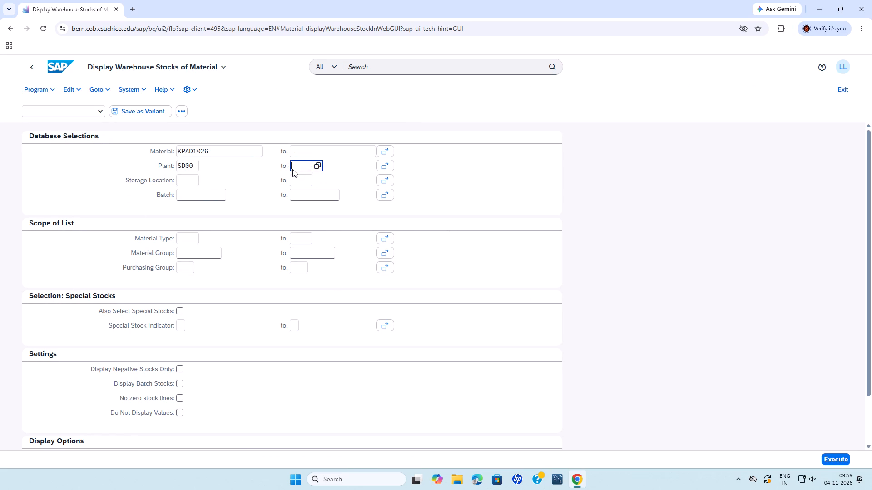
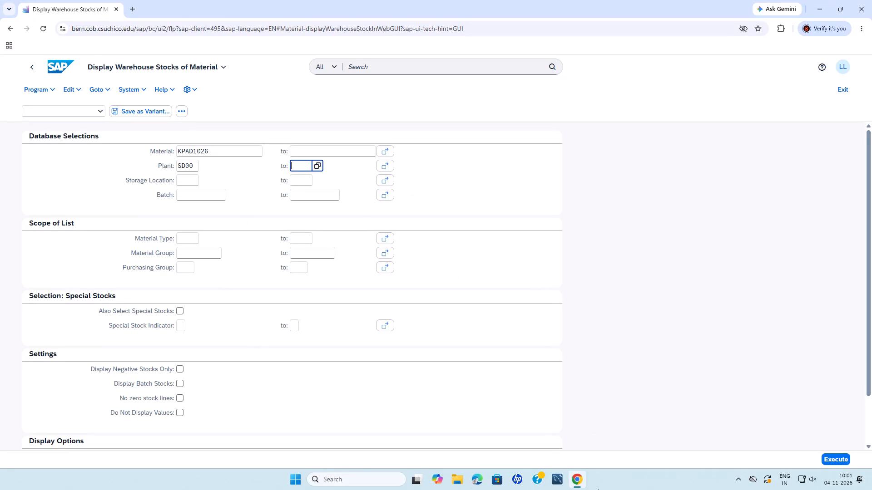
Run the warehouse stock report for material KPAD1026 in plant SD00.
click(844, 457)
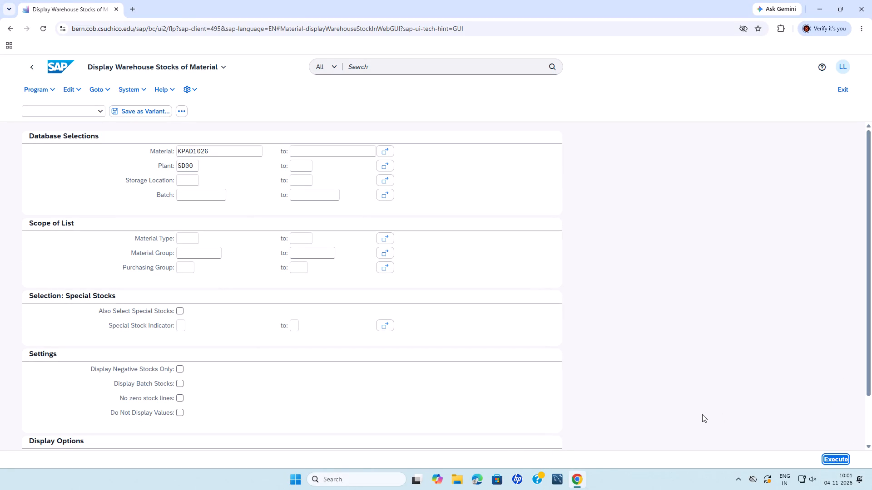
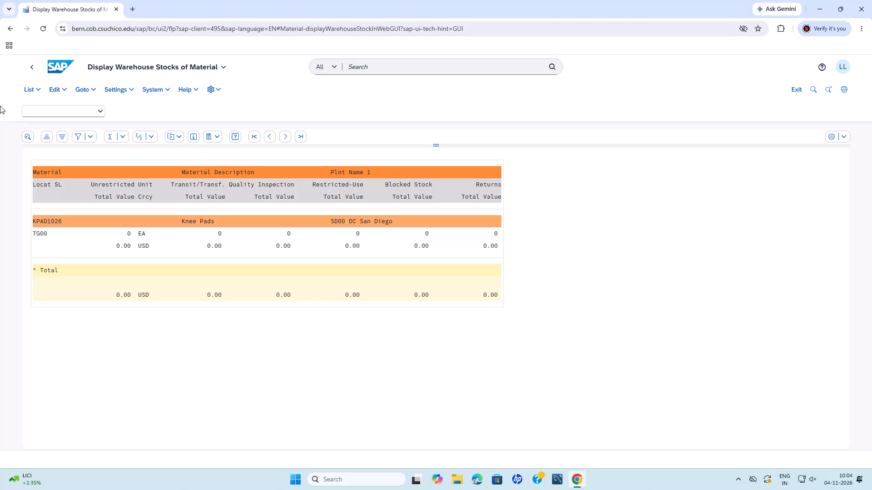
Leave the warehouse stock report for the home page and open the Warehouse Management space.
click(68, 66)
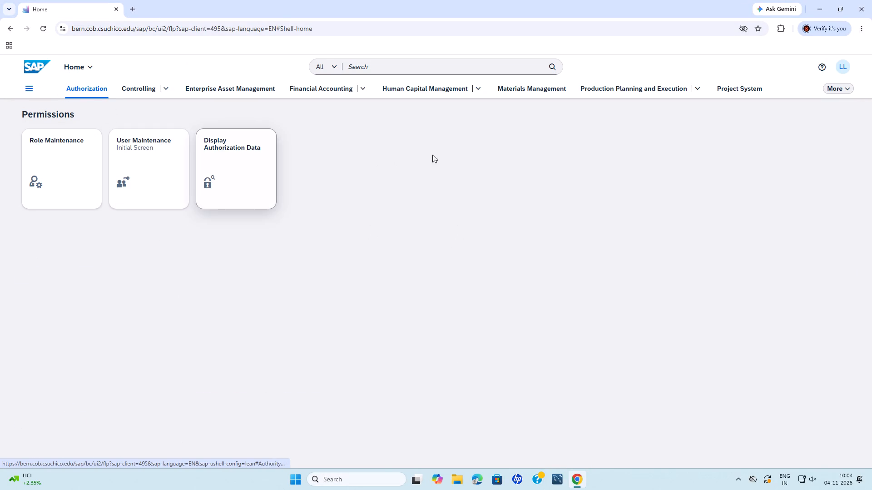
click(835, 82)
click(836, 86)
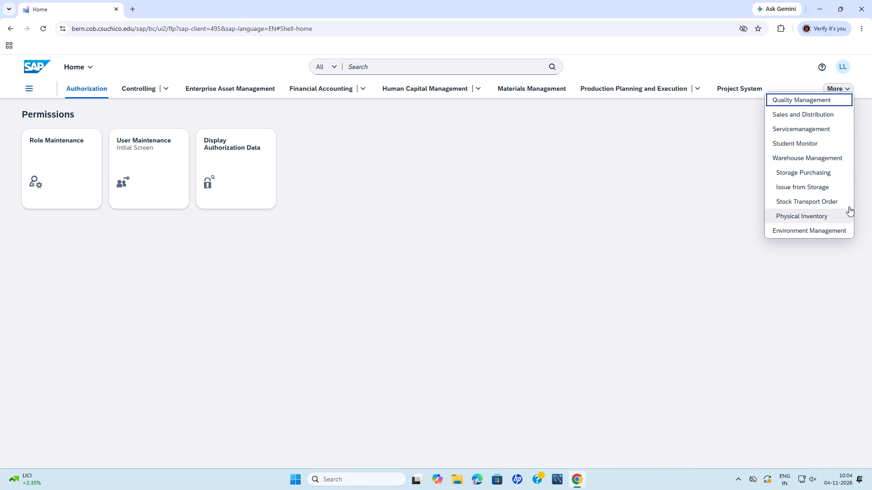
click(793, 160)
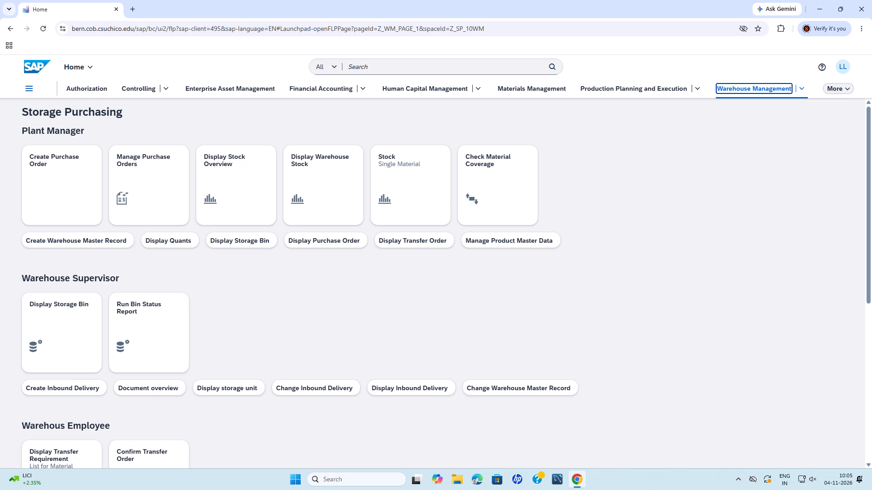
Find the Goods Receipt Clerk section on the Storage Purchasing page and open the Post Goods Receipt app.
scroll(664, 113, down, 3)
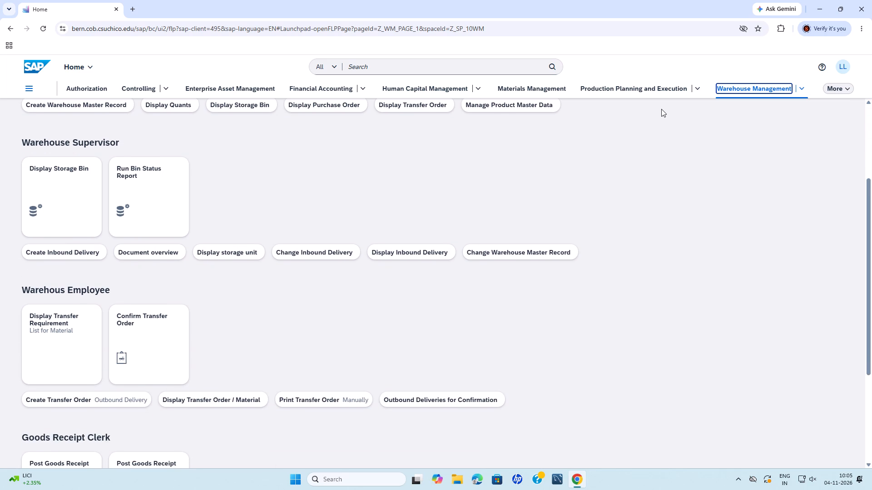
scroll(661, 109, down, 6)
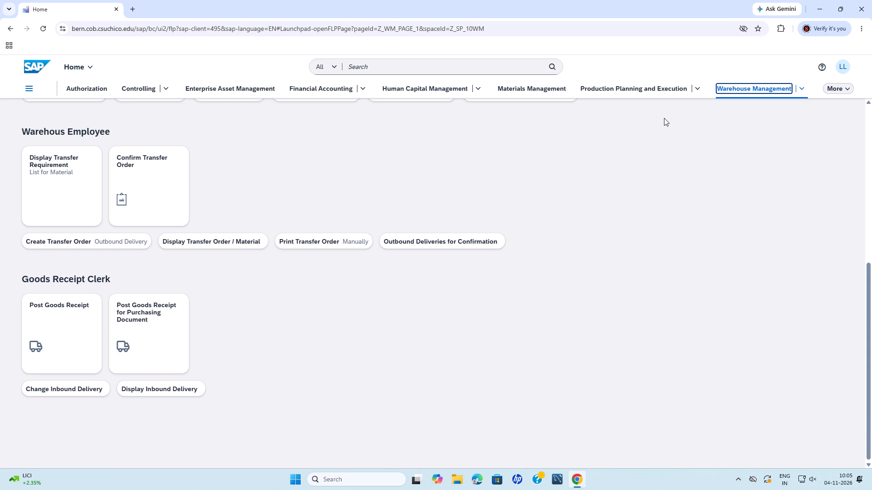
scroll(664, 118, up, 2)
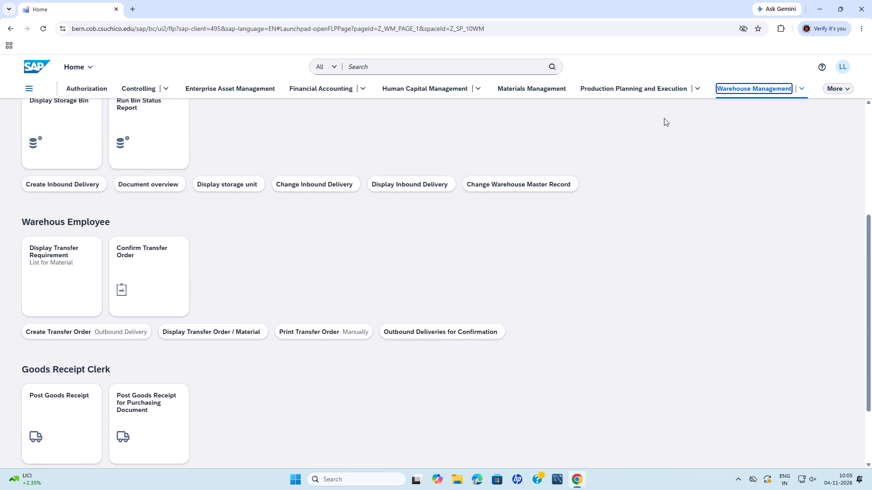
scroll(664, 118, down, 1)
scroll(664, 118, up, 2)
scroll(664, 118, down, 2)
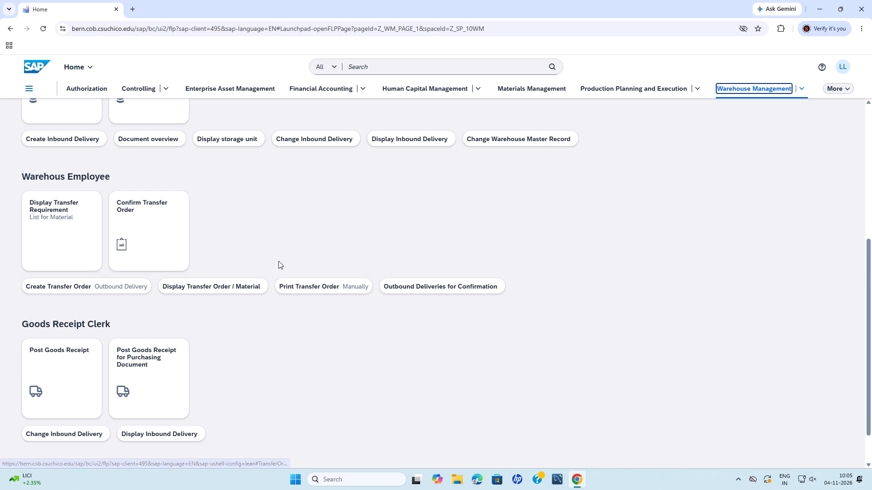
scroll(317, 251, up, 2)
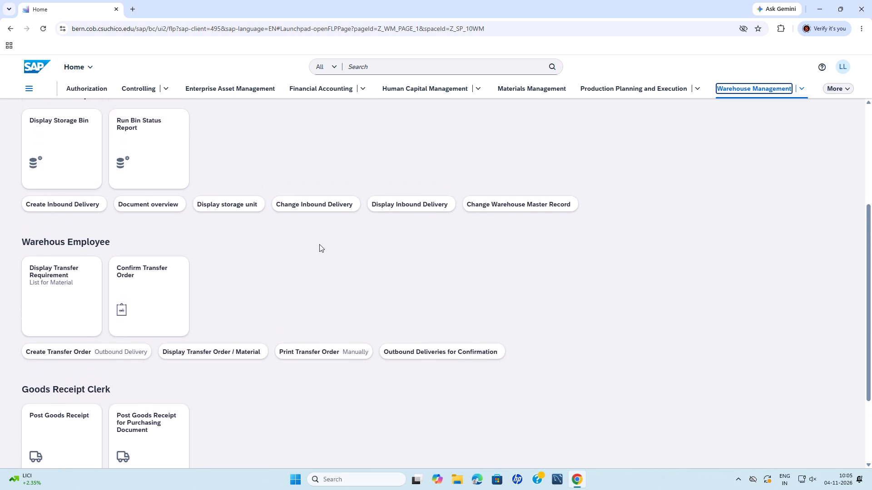
scroll(319, 244, up, 4)
scroll(320, 244, down, 6)
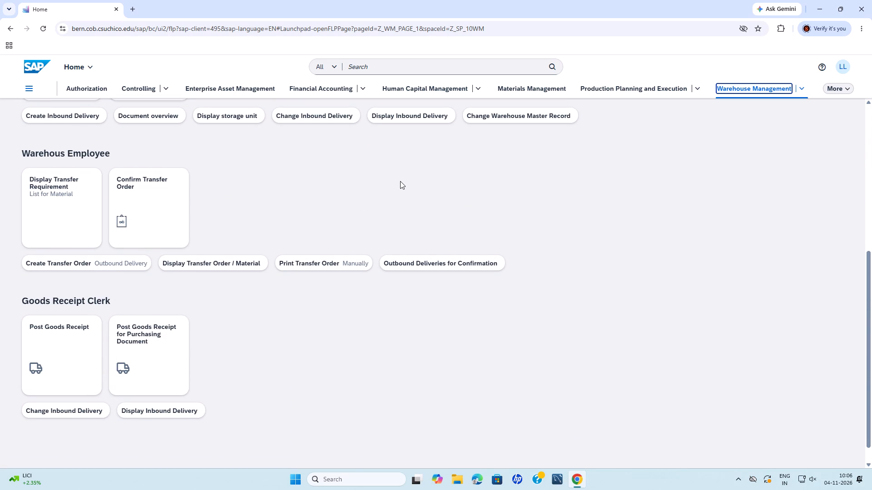
scroll(400, 181, up, 1)
click(62, 385)
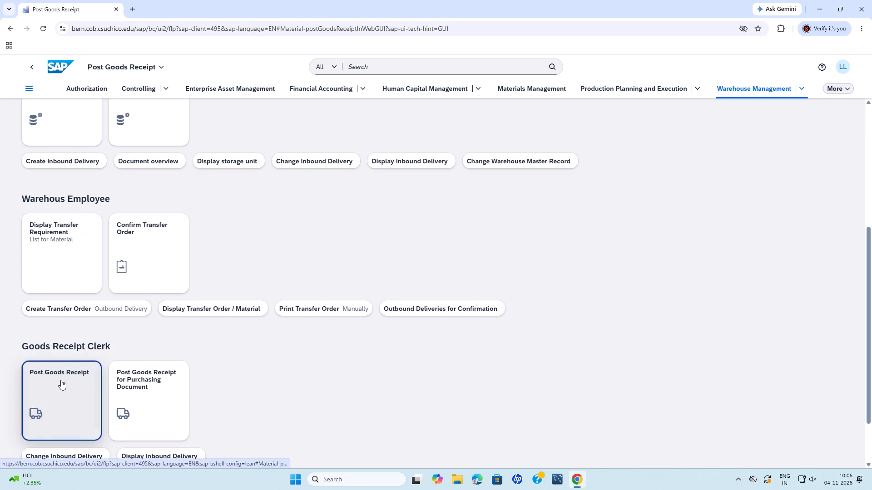
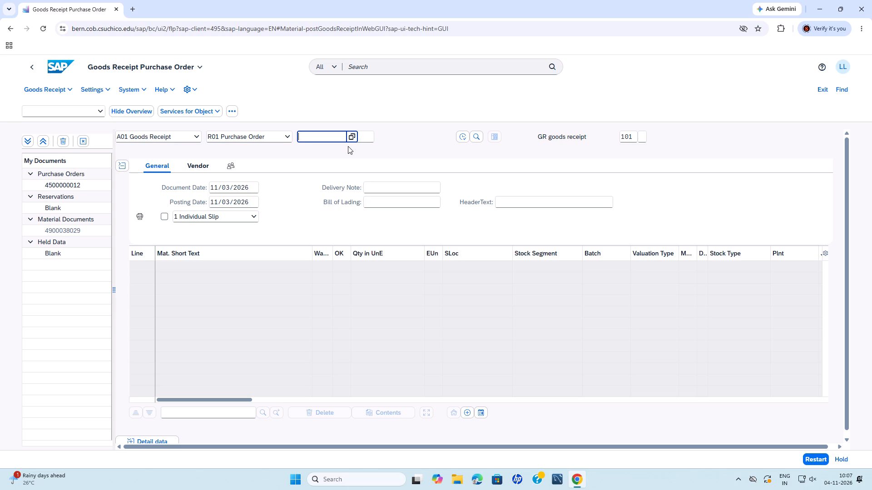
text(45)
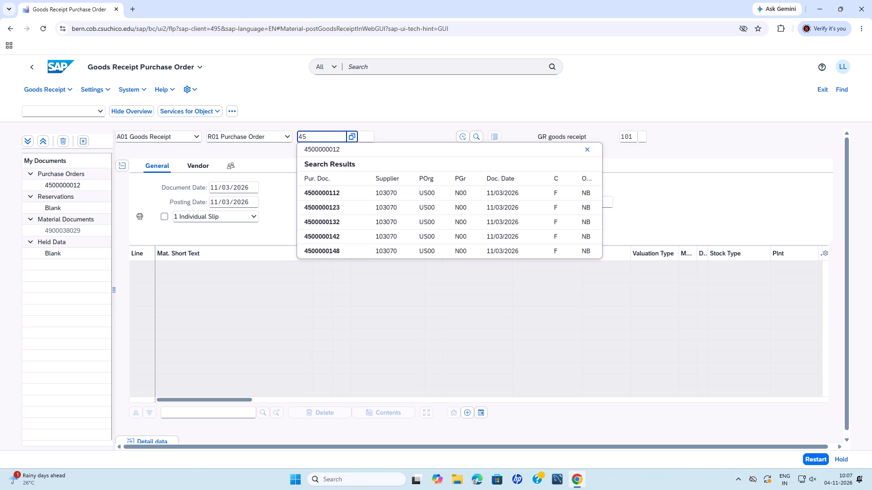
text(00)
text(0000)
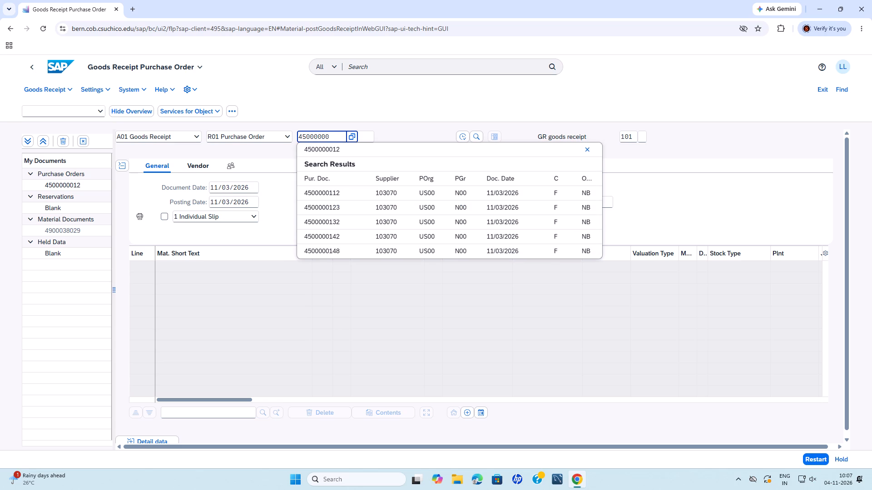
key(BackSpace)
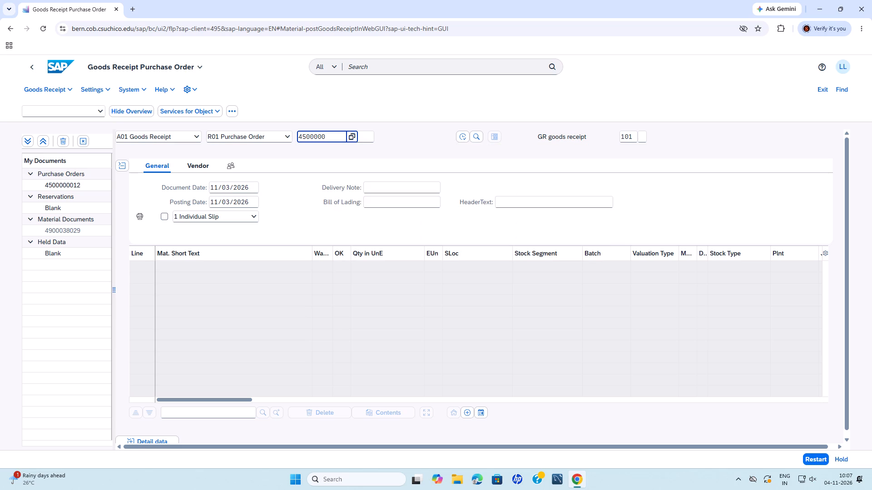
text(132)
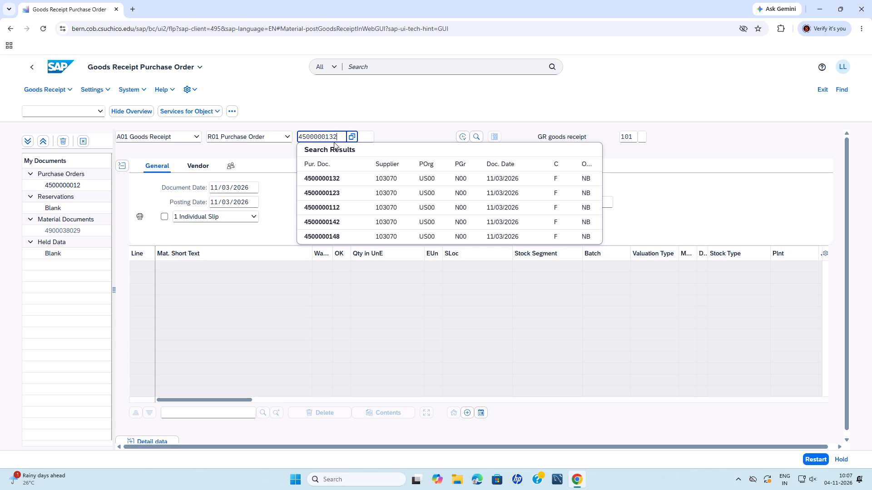
click(348, 180)
click(302, 187)
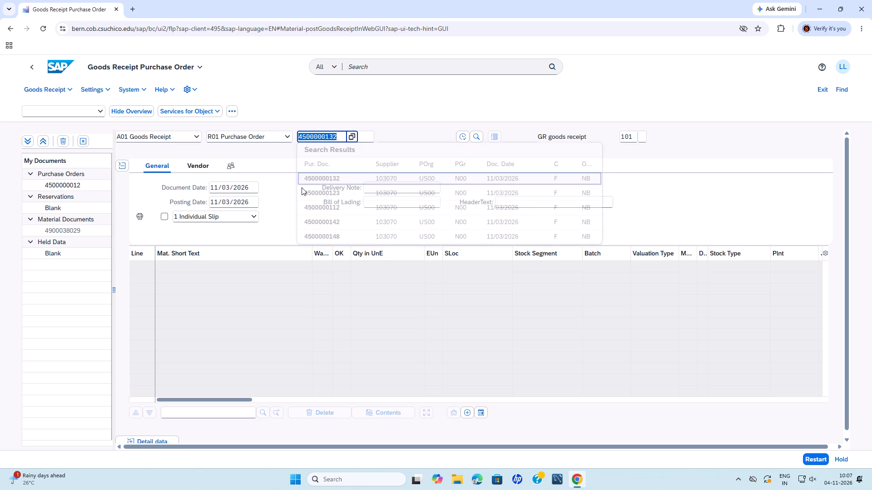
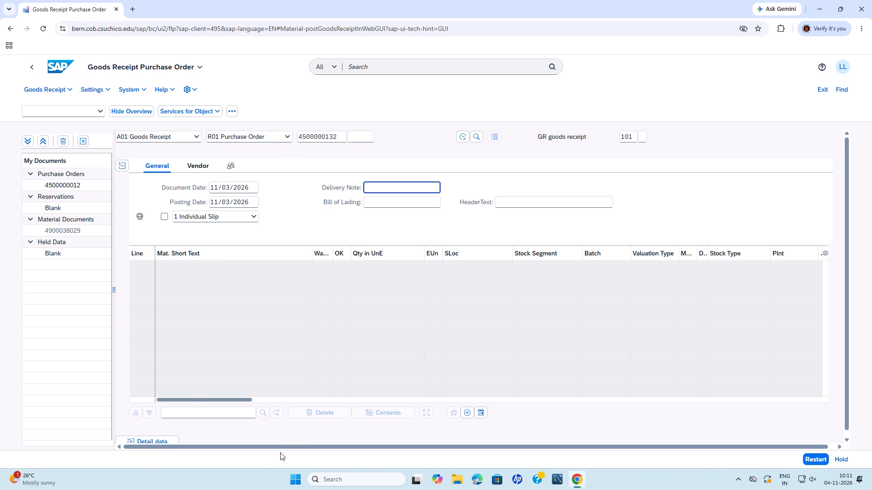
drag(191, 400, 109, 402)
click(338, 136)
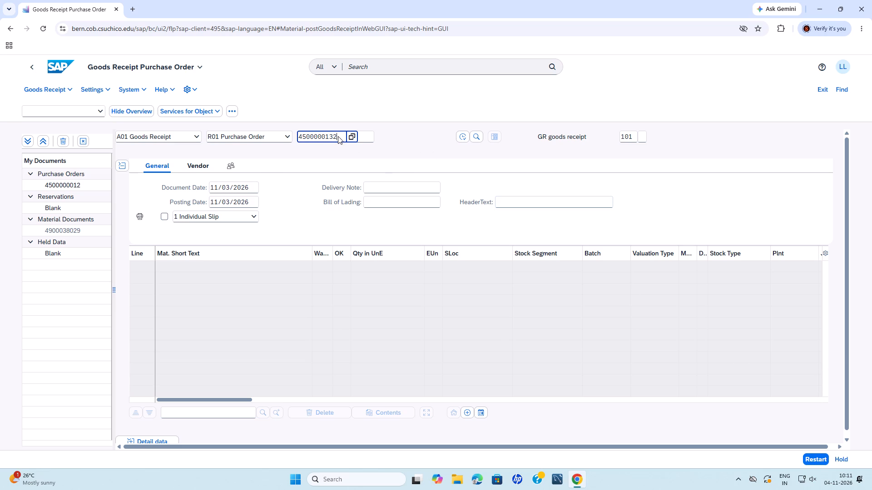
key(Return)
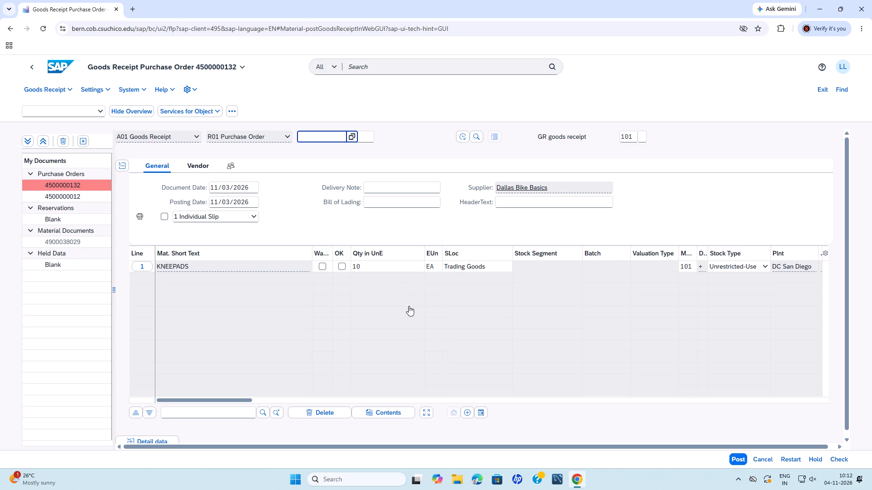
Mark the KNEEPADS line as OK, post the goods receipt and dismiss the posting confirmation.
click(345, 262)
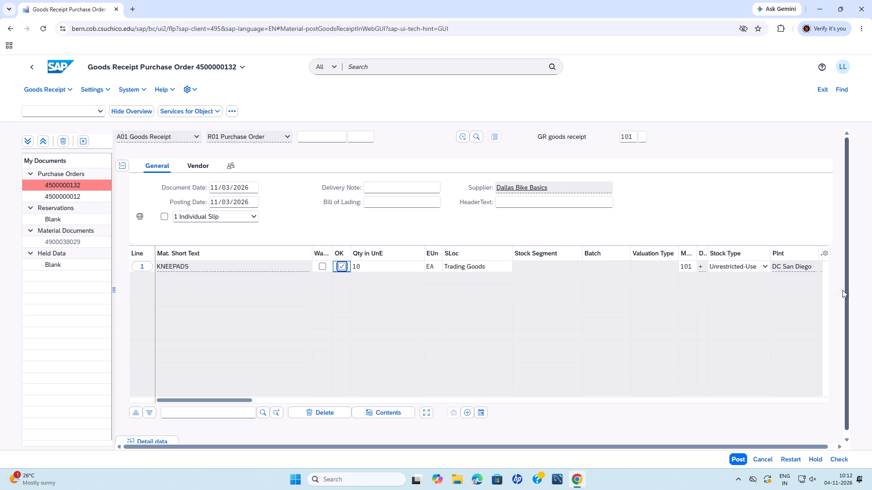
drag(847, 285, 848, 315)
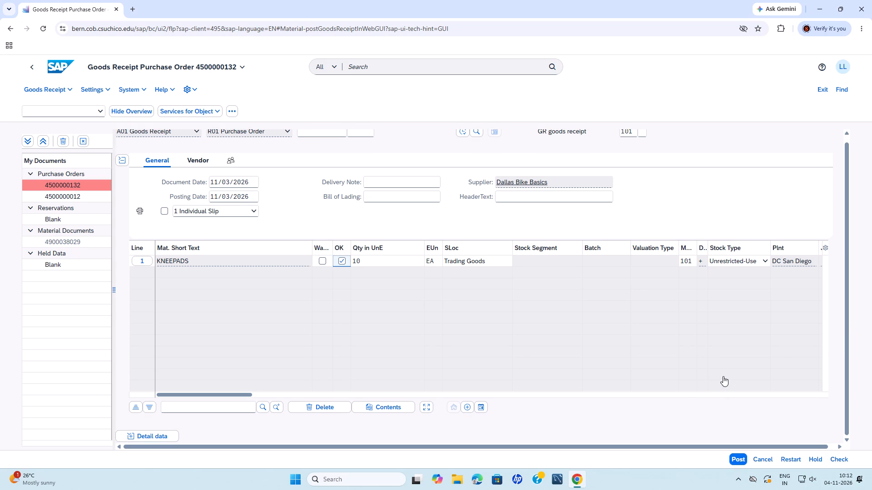
click(735, 460)
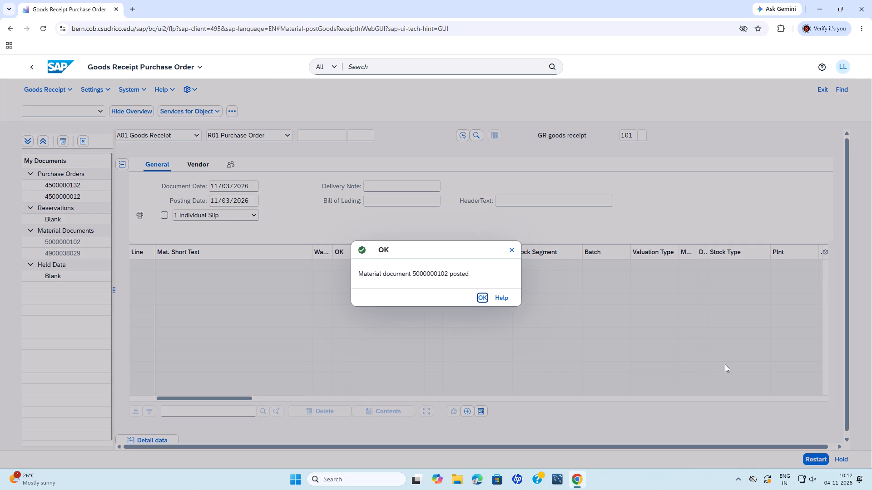
click(480, 292)
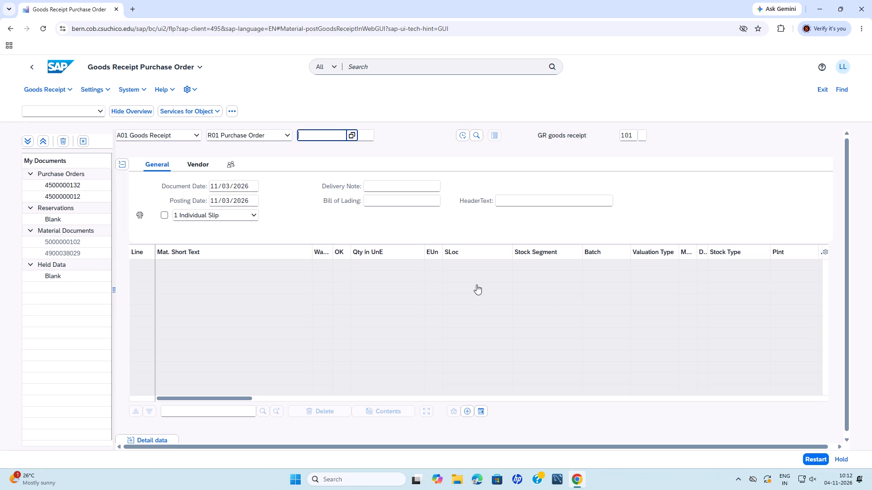